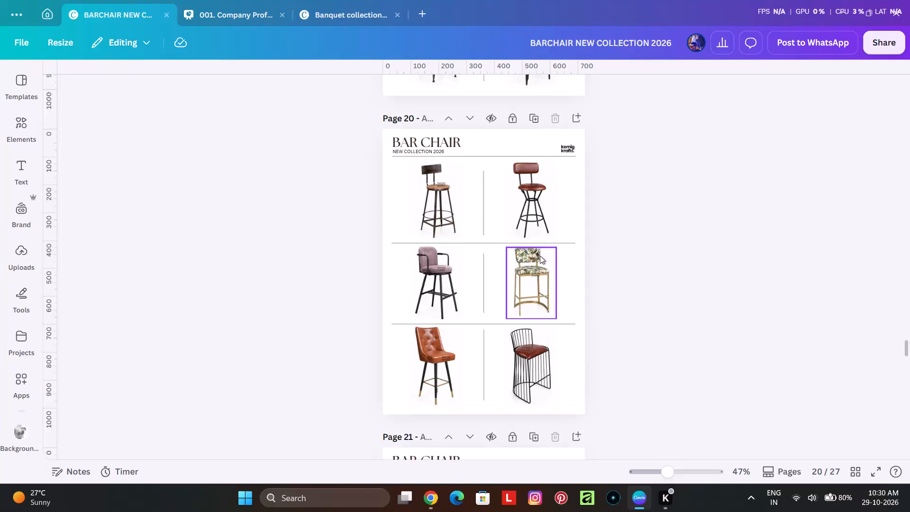
# Review the bar chair catalog from page 20 through the Contact Us page at the end.
pyautogui.scroll(-1, 619, 281)
pyautogui.scroll(1, 586, 299)
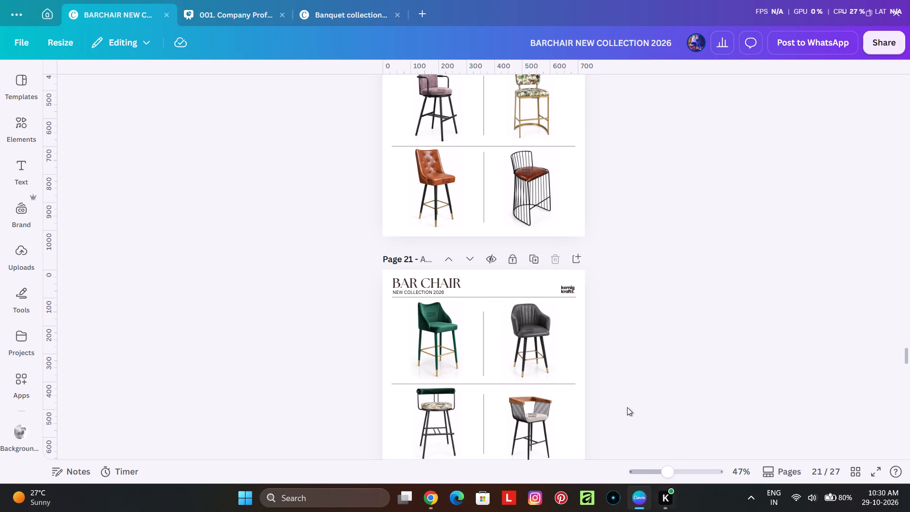
pyautogui.scroll(-6, 560, 296)
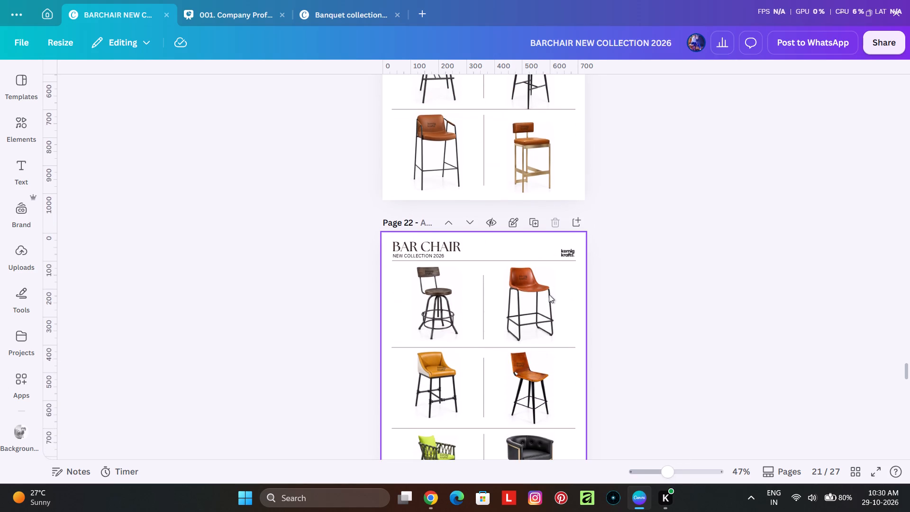
pyautogui.scroll(-2, 549, 294)
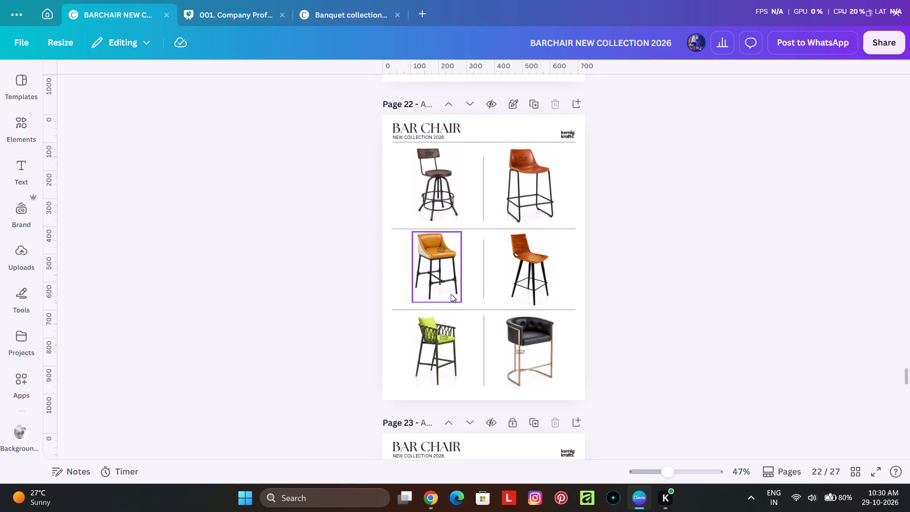
pyautogui.scroll(-1, 505, 383)
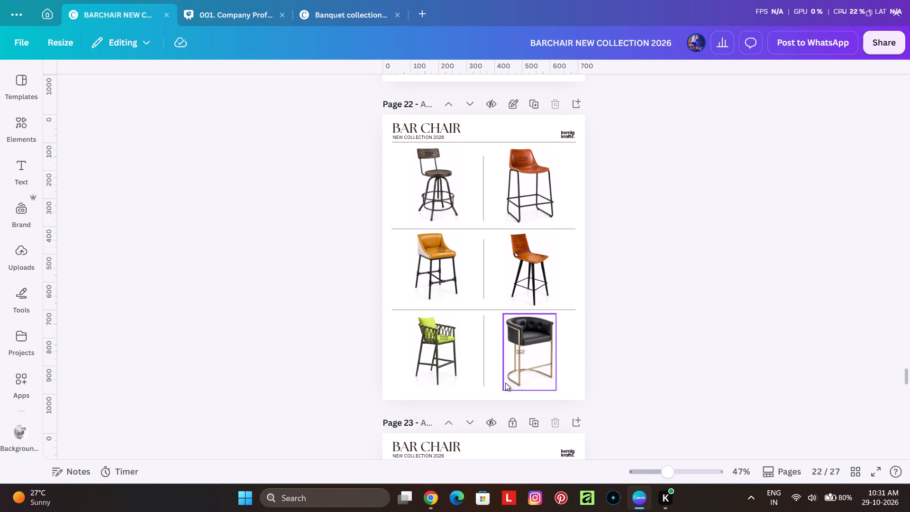
pyautogui.scroll(-6, 505, 383)
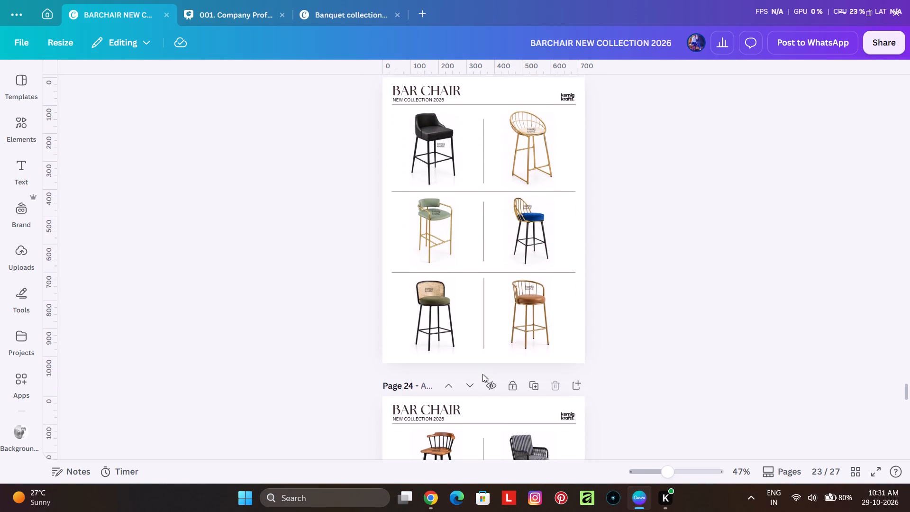
pyautogui.scroll(-3, 482, 374)
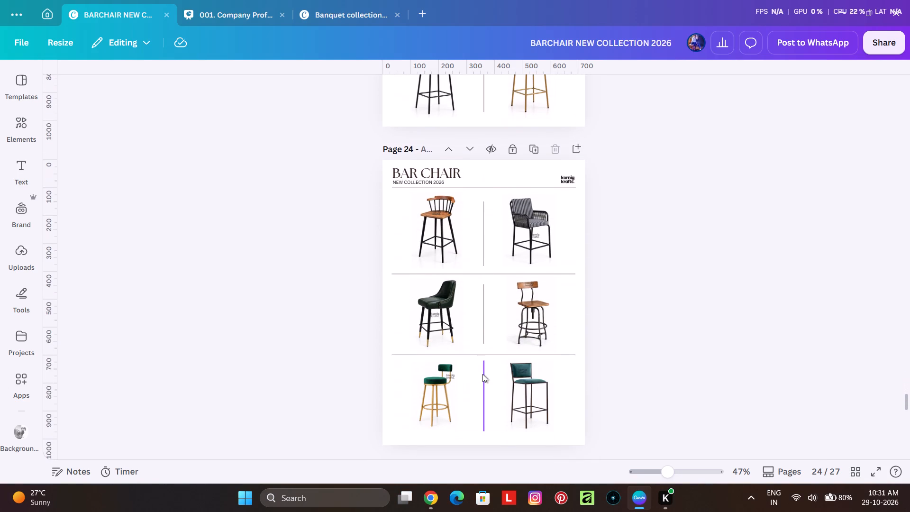
pyautogui.scroll(-2, 483, 373)
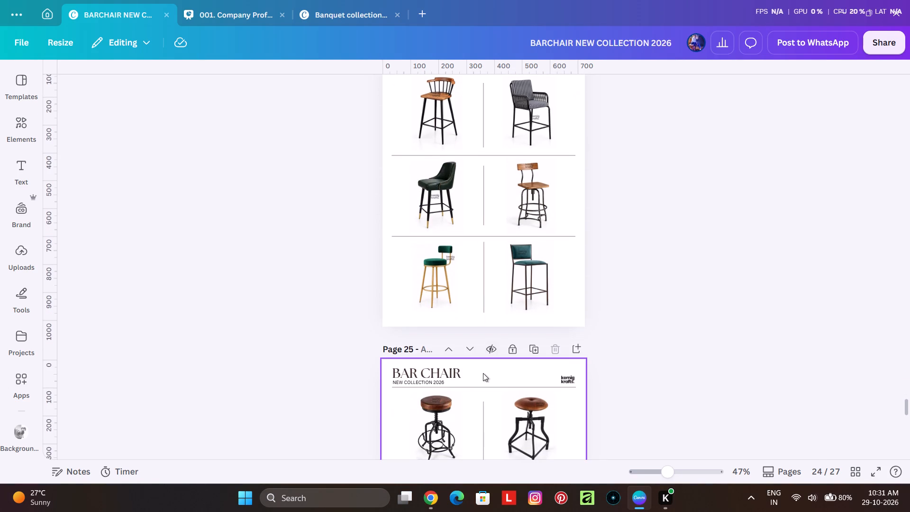
pyautogui.scroll(-3, 483, 373)
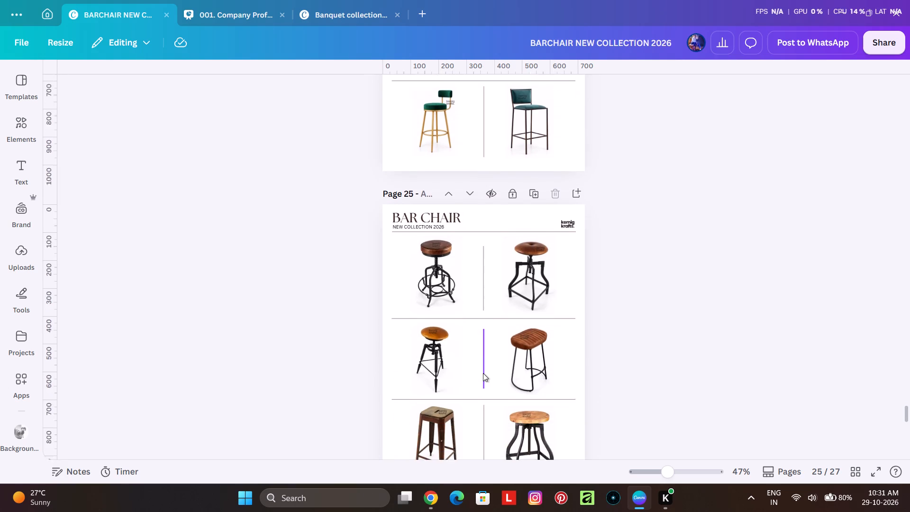
pyautogui.scroll(-6, 483, 373)
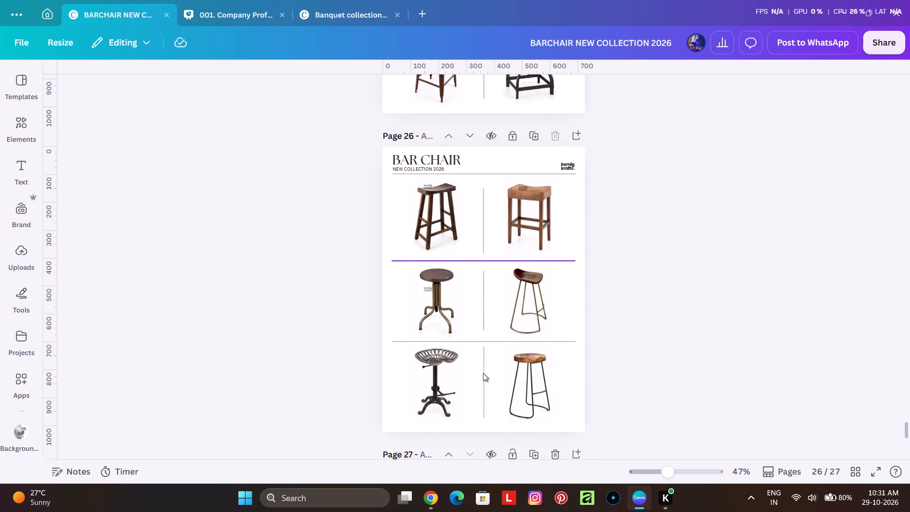
pyautogui.scroll(-6, 483, 373)
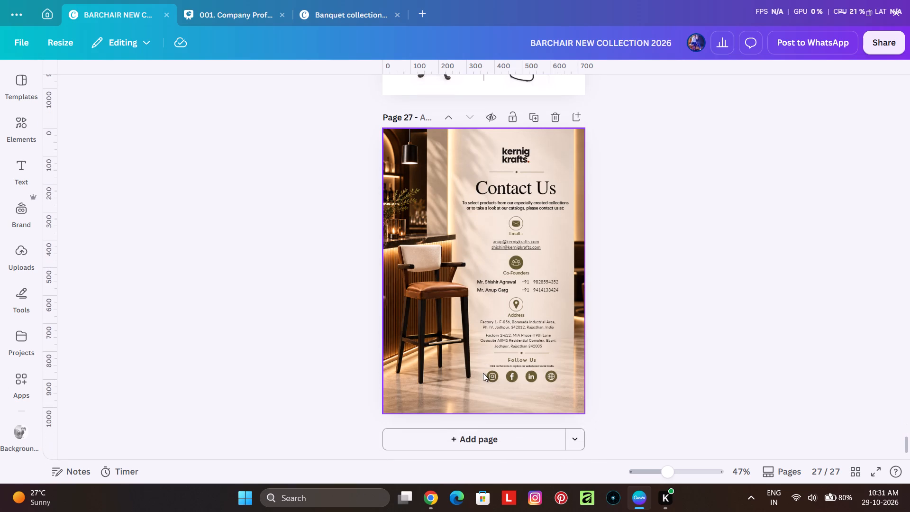
pyautogui.scroll(1, 483, 373)
pyautogui.scroll(-2, 483, 373)
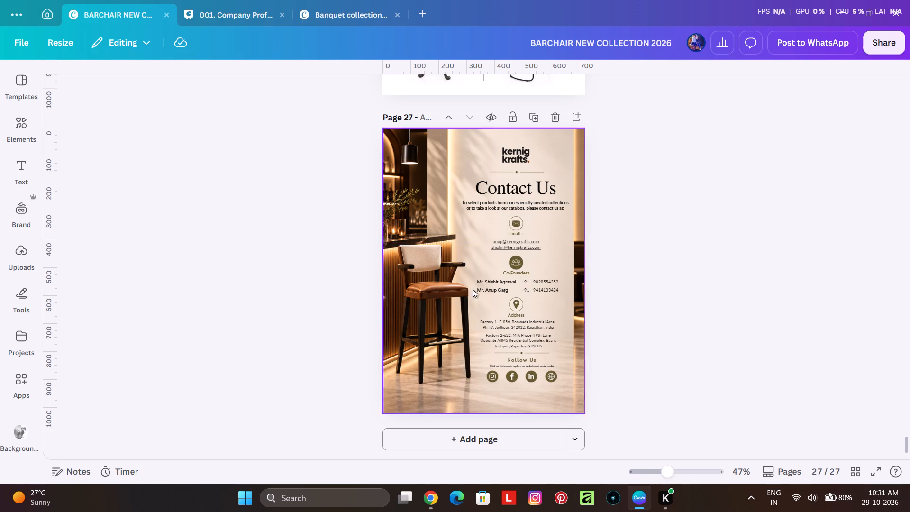
# Look back through the bar chair catalog to its cover, About Us page and first product page.
pyautogui.scroll(4, 500, 301)
pyautogui.scroll(18, 501, 302)
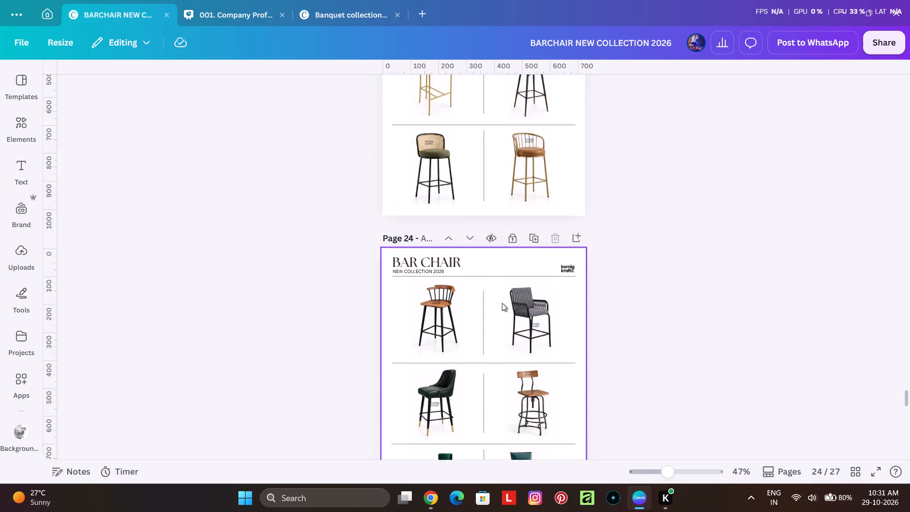
pyautogui.scroll(20, 502, 303)
pyautogui.scroll(11, 502, 303)
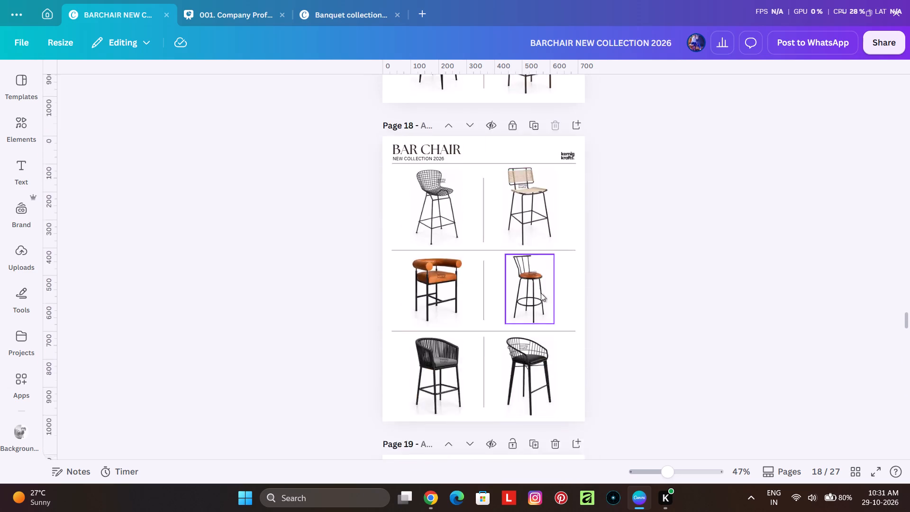
pyautogui.scroll(19, 548, 286)
pyautogui.scroll(3, 523, 310)
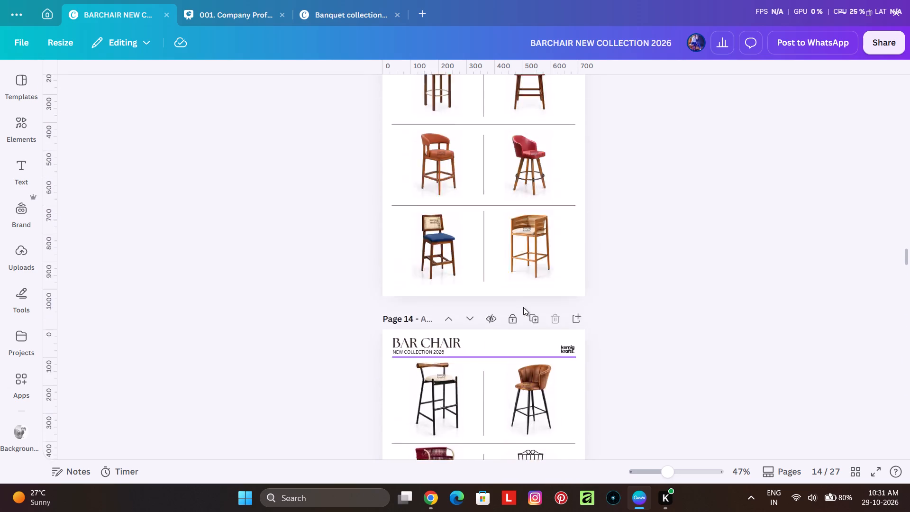
pyautogui.scroll(19, 523, 307)
pyautogui.scroll(3, 547, 316)
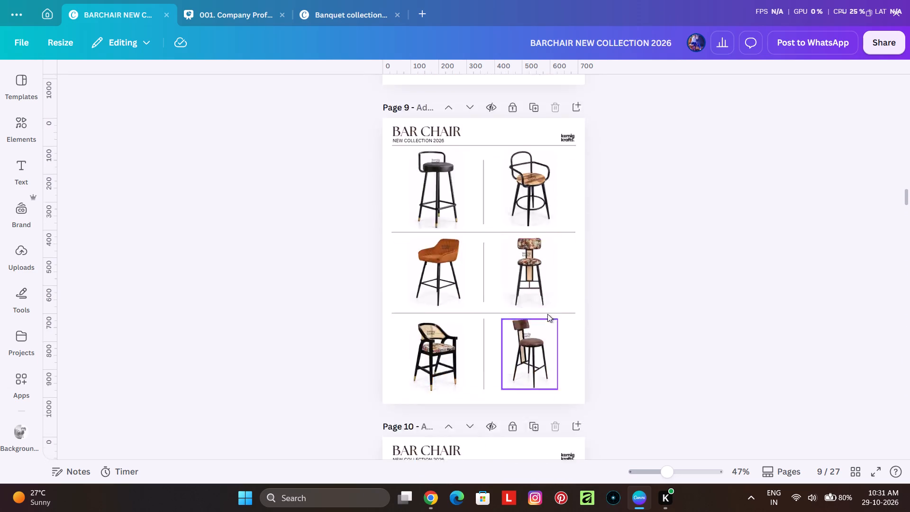
pyautogui.scroll(6, 547, 314)
pyautogui.scroll(20, 537, 342)
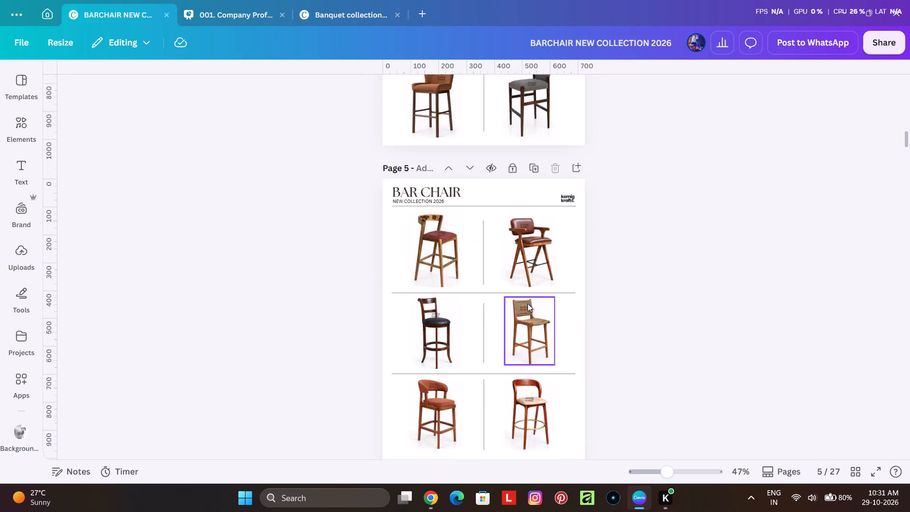
pyautogui.scroll(16, 528, 303)
pyautogui.scroll(-4, 516, 320)
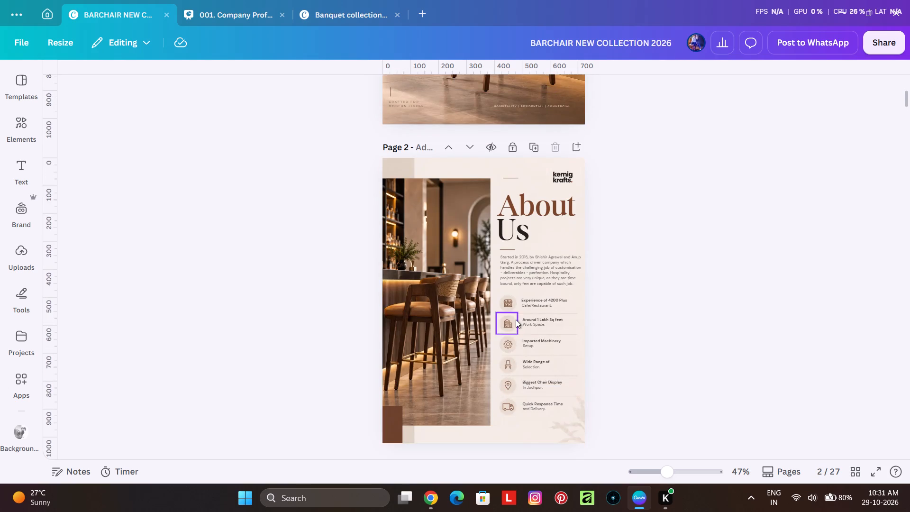
pyautogui.scroll(4, 521, 331)
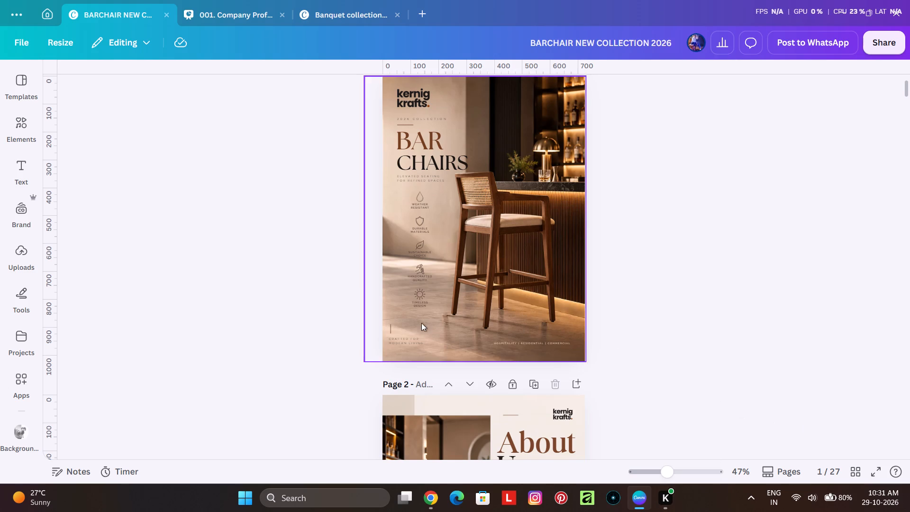
pyautogui.scroll(-8, 346, 340)
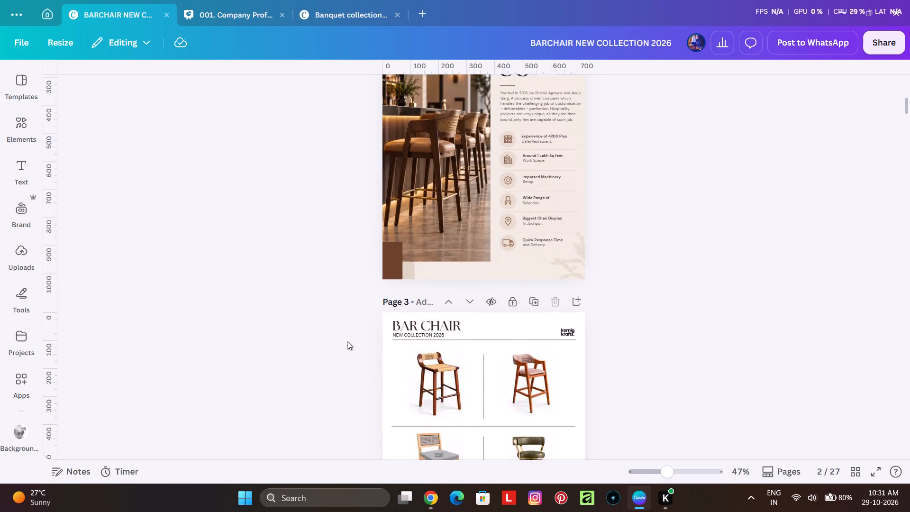
# Create a new custom-size design 725 px wide and 1024 px high.
pyautogui.click(424, 8)
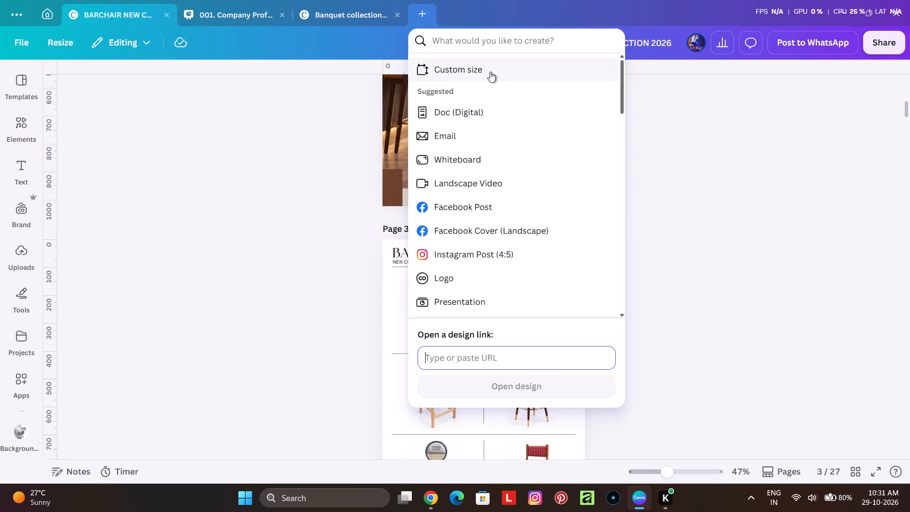
pyautogui.click(490, 72)
pyautogui.click(461, 95)
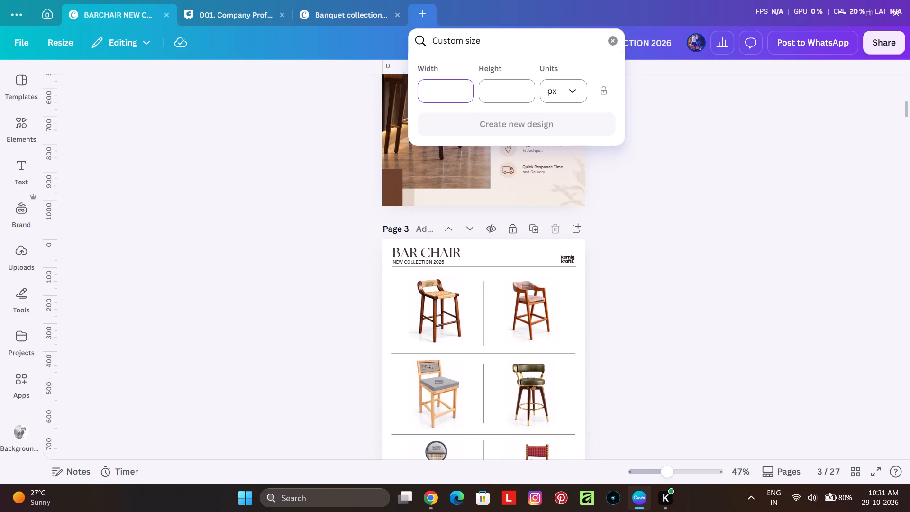
pyautogui.press('Home')
pyautogui.press('Down')
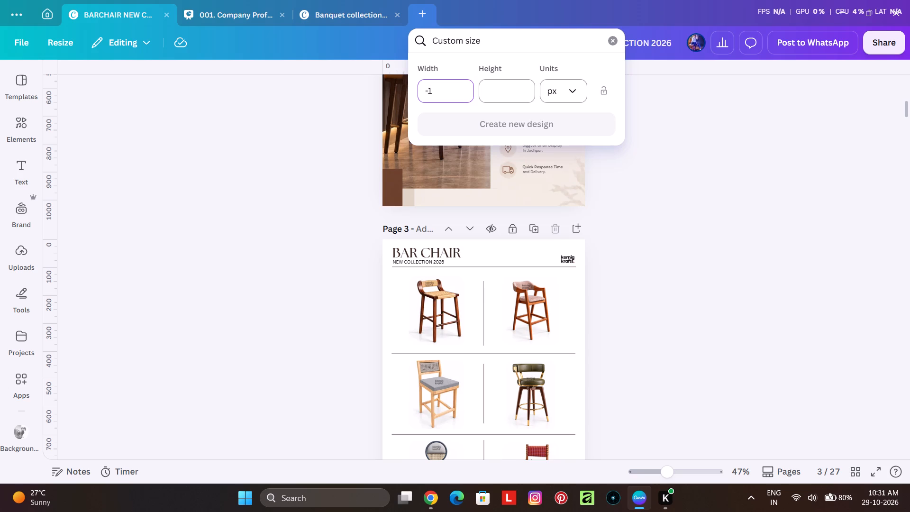
pyautogui.press('Clear')
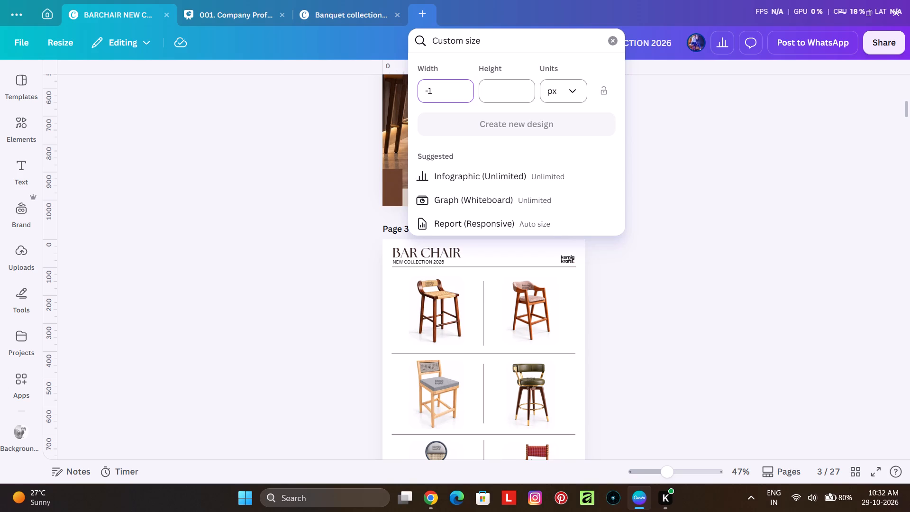
pyautogui.click(460, 95)
pyautogui.press('BackSpace')
pyautogui.press('BackSpace')
pyautogui.press('BackSpace')
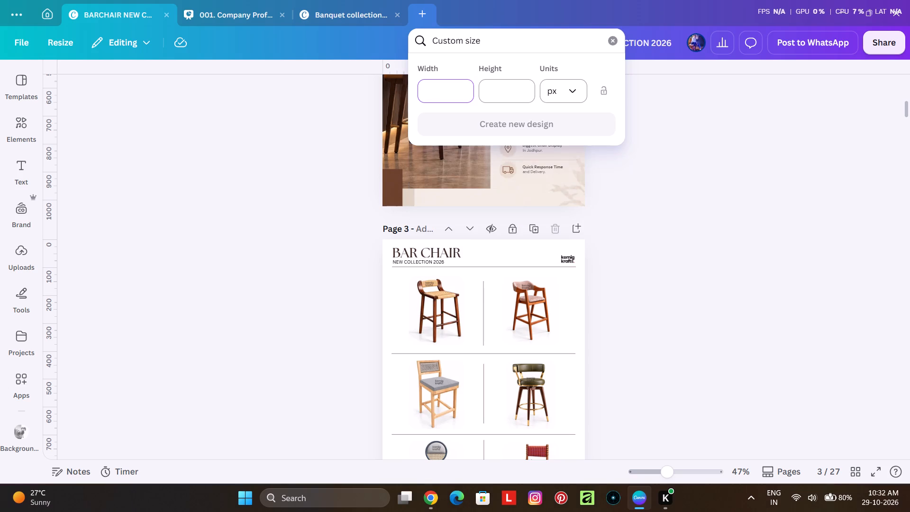
pyautogui.write('725')
pyautogui.click(485, 89)
pyautogui.write('1024')
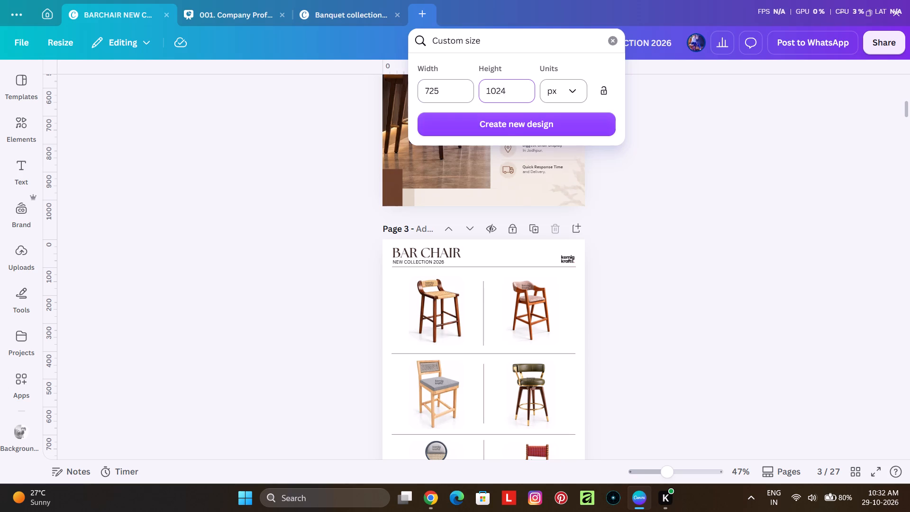
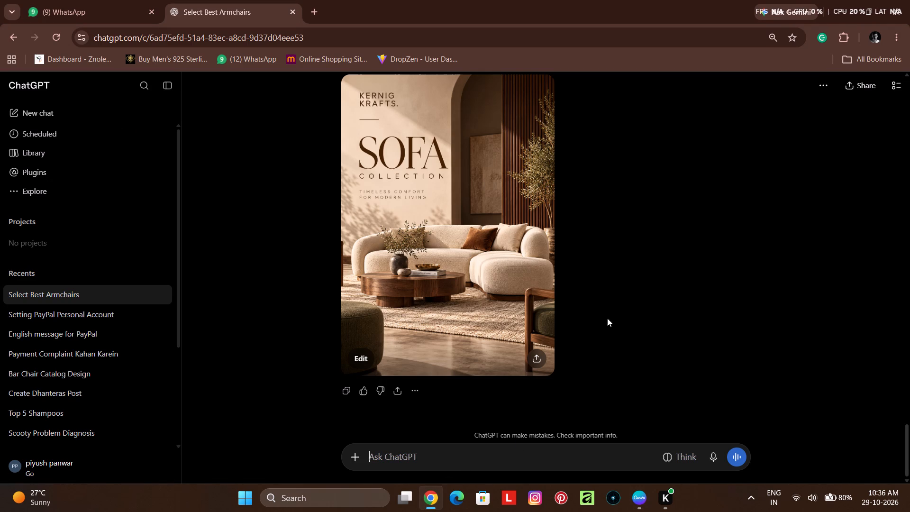
# Switch to Canva with the blank 725px × 1024px untitled design open.
pyautogui.click(628, 492)
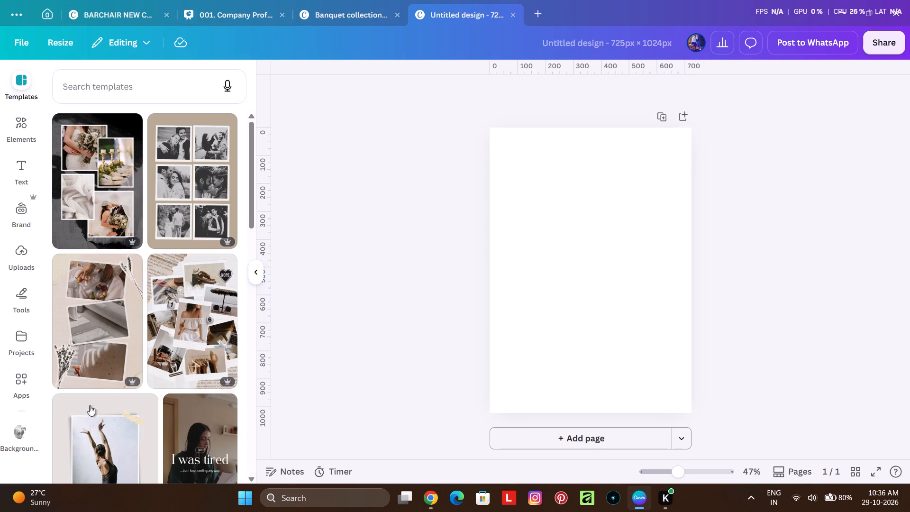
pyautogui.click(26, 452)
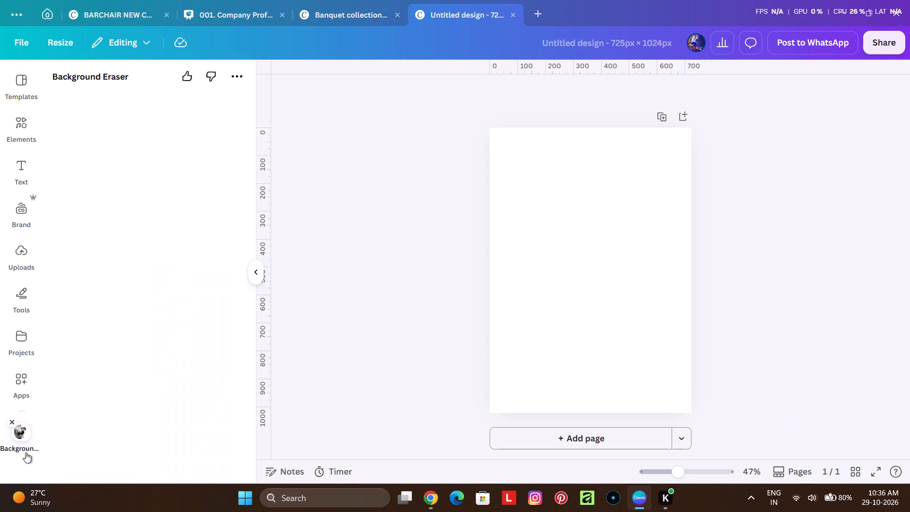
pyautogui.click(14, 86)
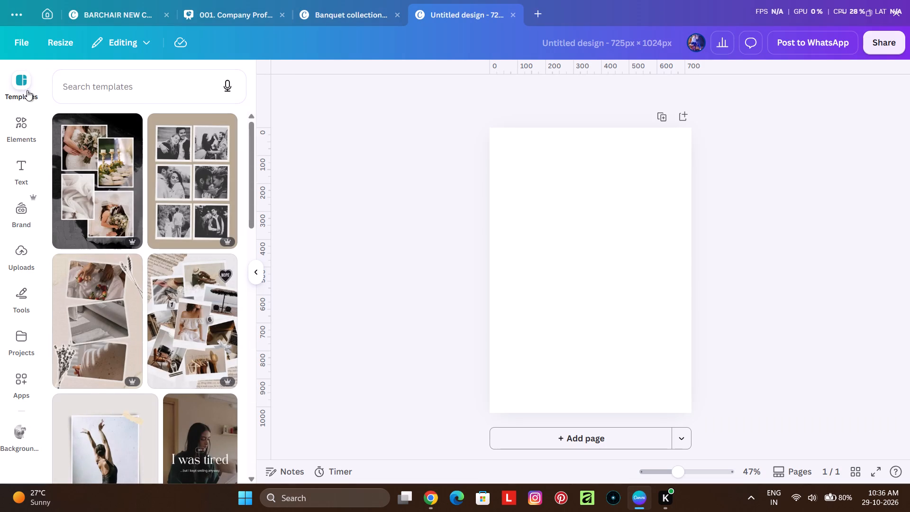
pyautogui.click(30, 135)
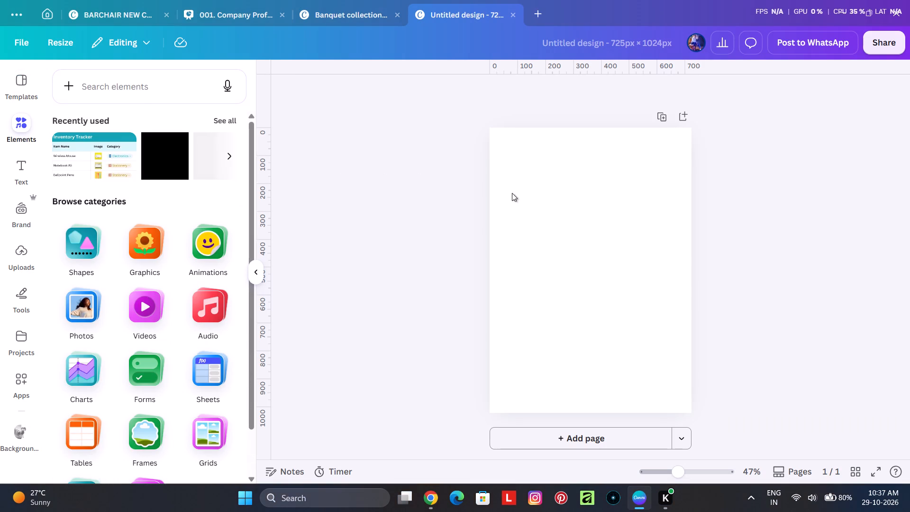
# Return to the Canva home page and switch from the Personal team to the Business-plan team.
pyautogui.click(43, 23)
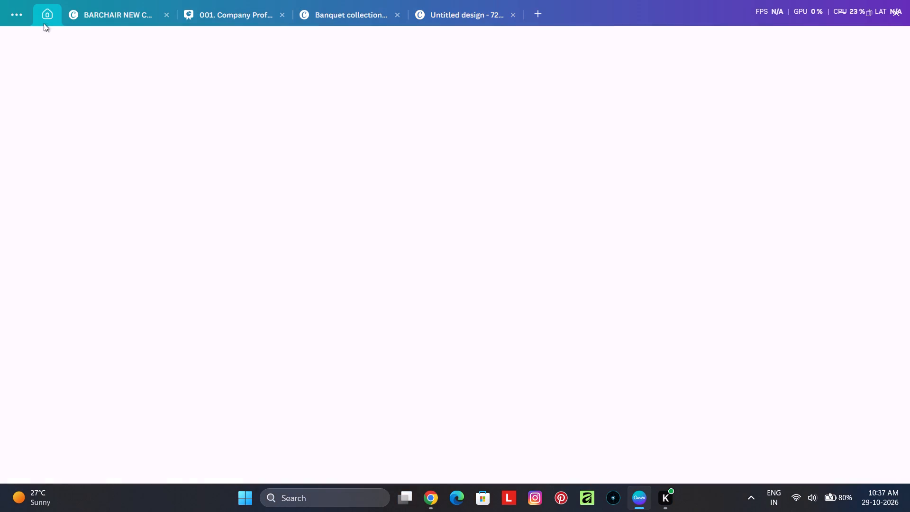
pyautogui.click(16, 463)
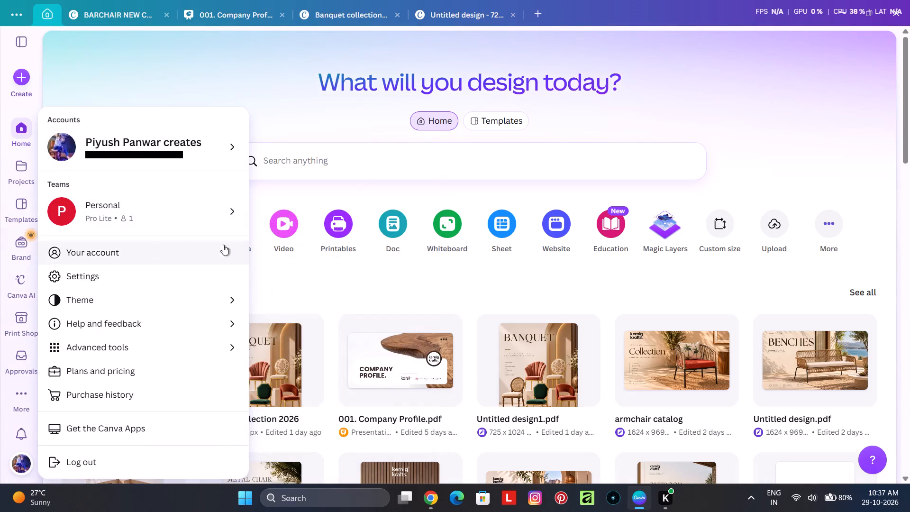
pyautogui.scroll(-5, 312, 329)
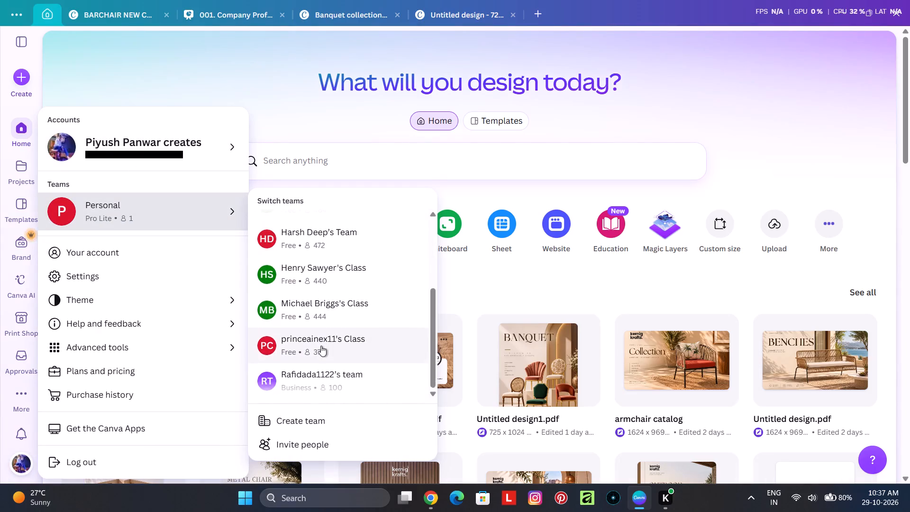
pyautogui.scroll(-2, 321, 346)
pyautogui.click(375, 393)
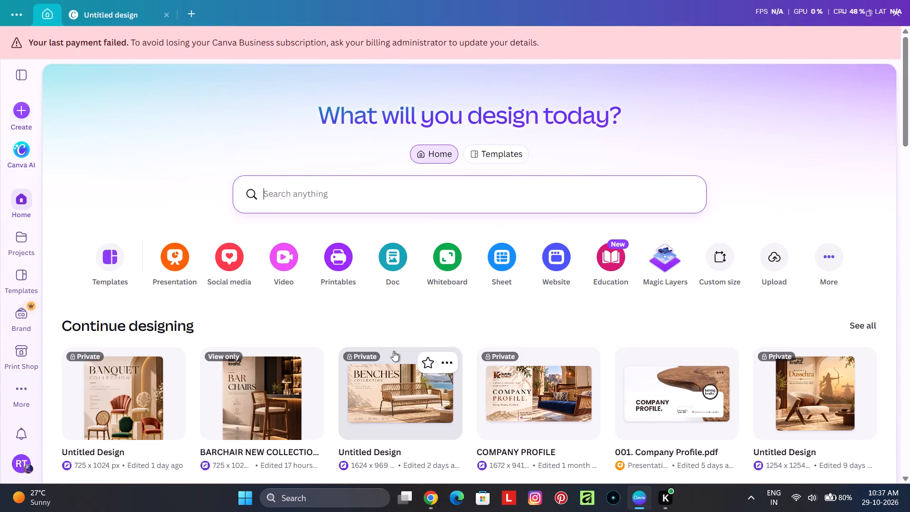
# Open the recent 725 × 1024 px Banquet Collection design.
pyautogui.scroll(-3, 323, 317)
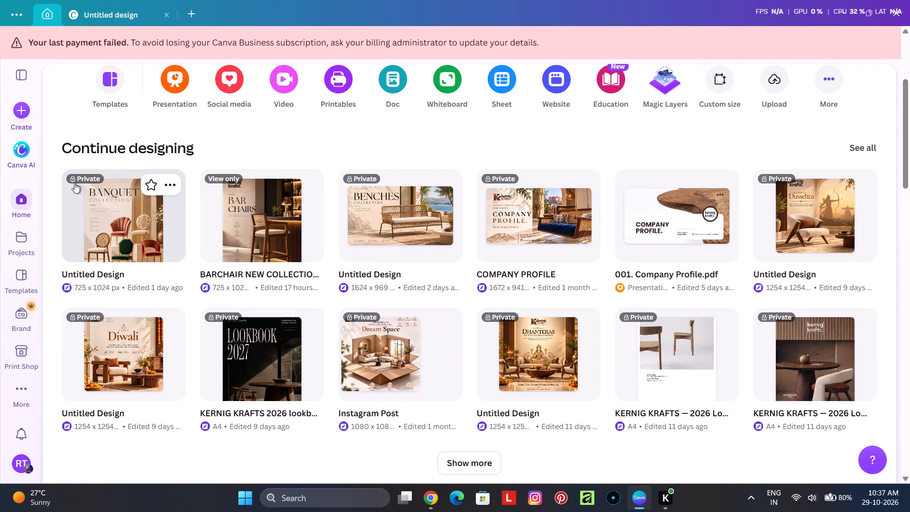
pyautogui.click(110, 198)
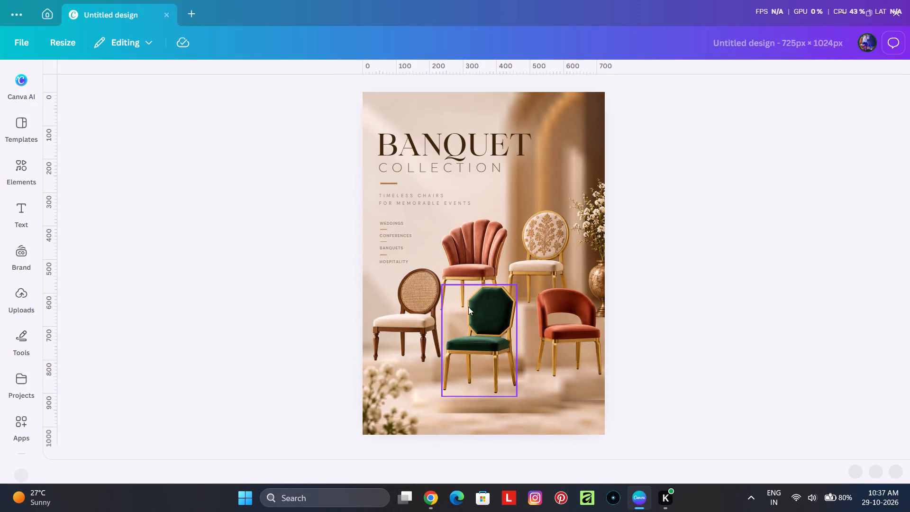
# Clear the page by deleting all the Banquet Collection text, chairs and decorations, together with the background image.
pyautogui.scroll(-4, 628, 373)
pyautogui.scroll(3, 567, 374)
pyautogui.scroll(-4, 557, 371)
pyautogui.scroll(-3, 517, 357)
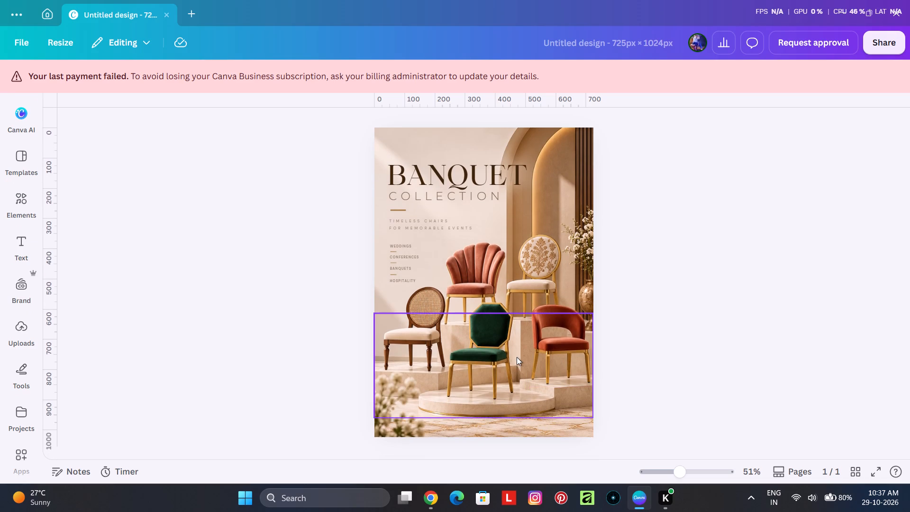
pyautogui.scroll(2, 517, 357)
pyautogui.moveTo(227, 136); pyautogui.dragTo(897, 511)
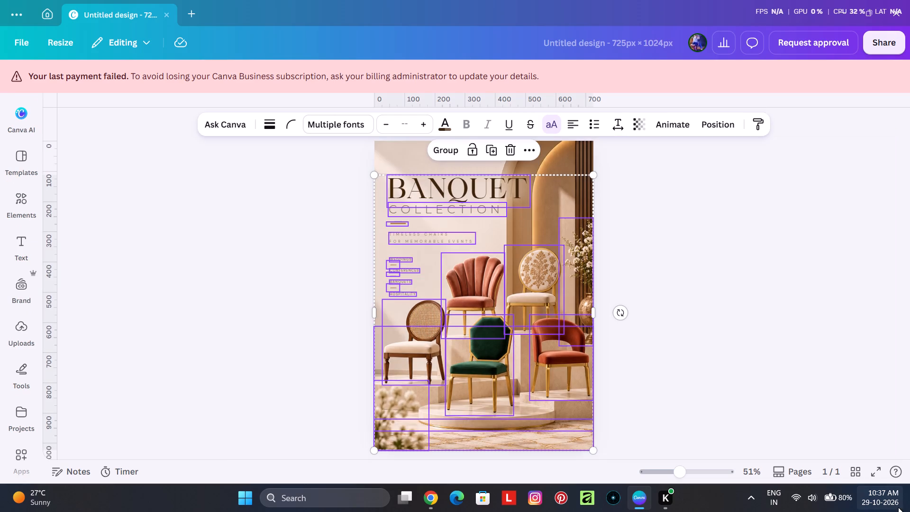
pyautogui.press('Delete')
pyautogui.click(744, 411)
pyautogui.click(455, 372)
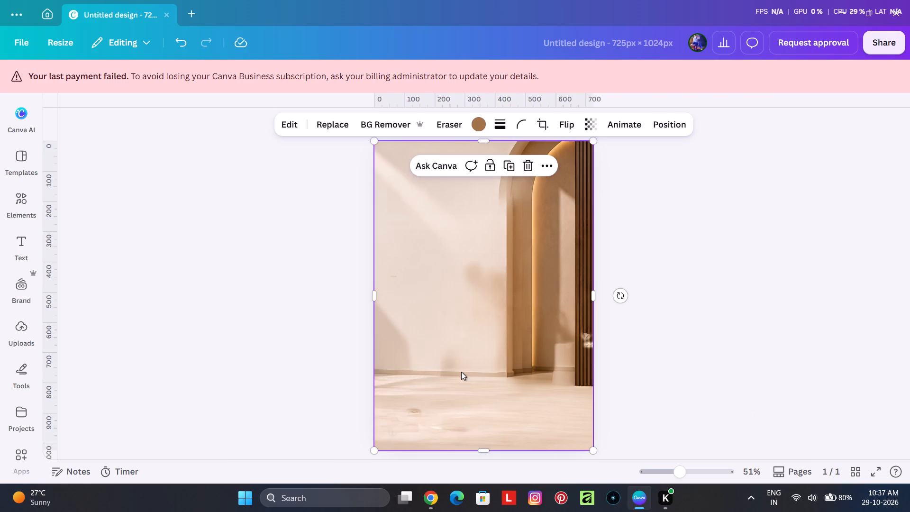
pyautogui.press('Delete')
# Start an image upload and look through New Volume (D:) for the sofa cover file.
pyautogui.click(18, 329)
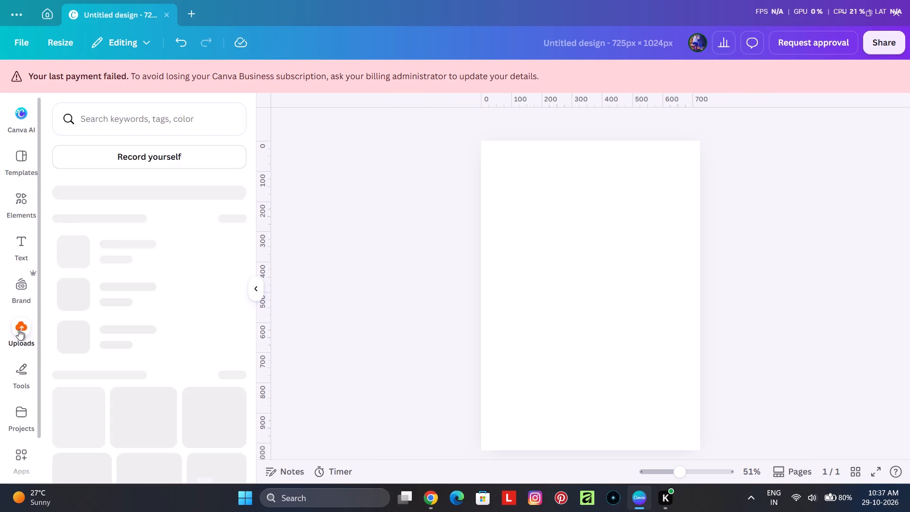
pyautogui.click(139, 159)
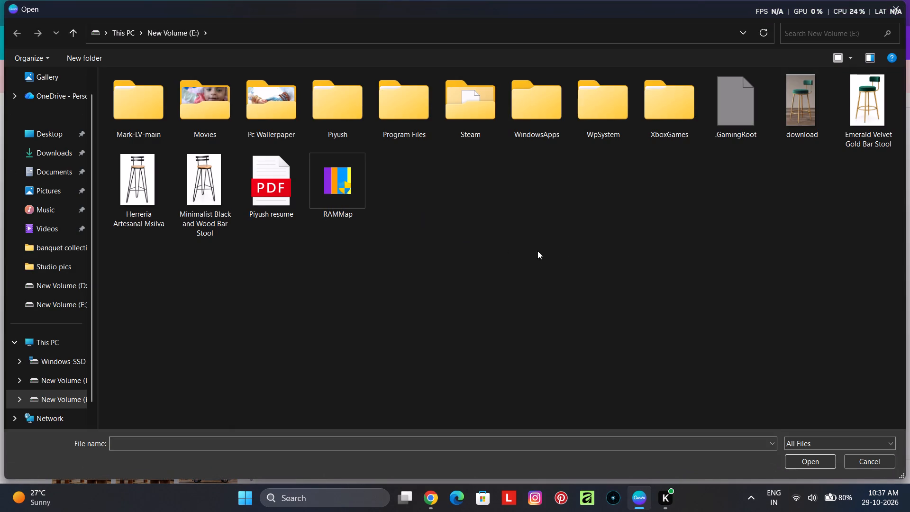
pyautogui.click(79, 383)
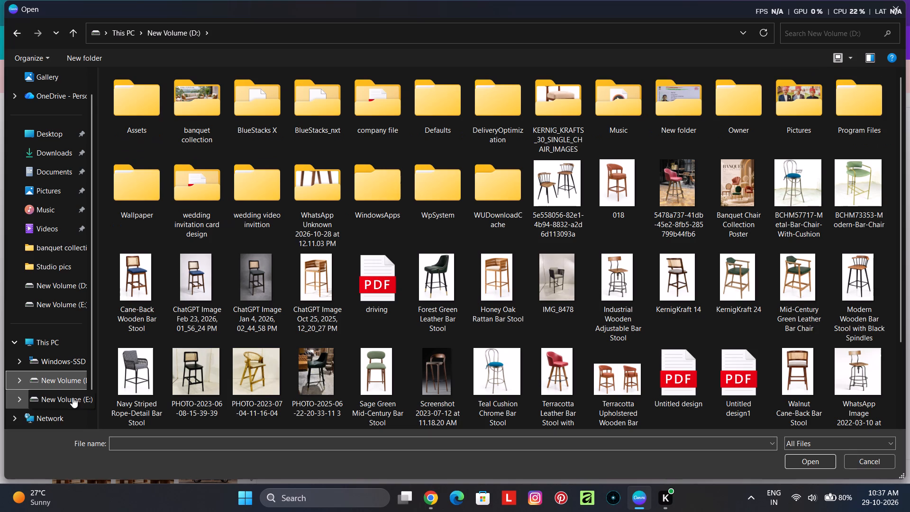
pyautogui.scroll(-7, 545, 268)
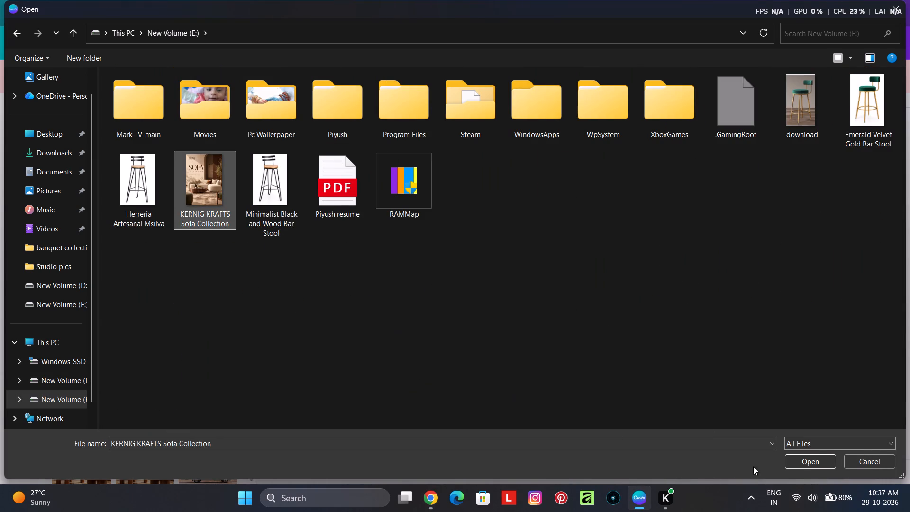
pyautogui.click(797, 466)
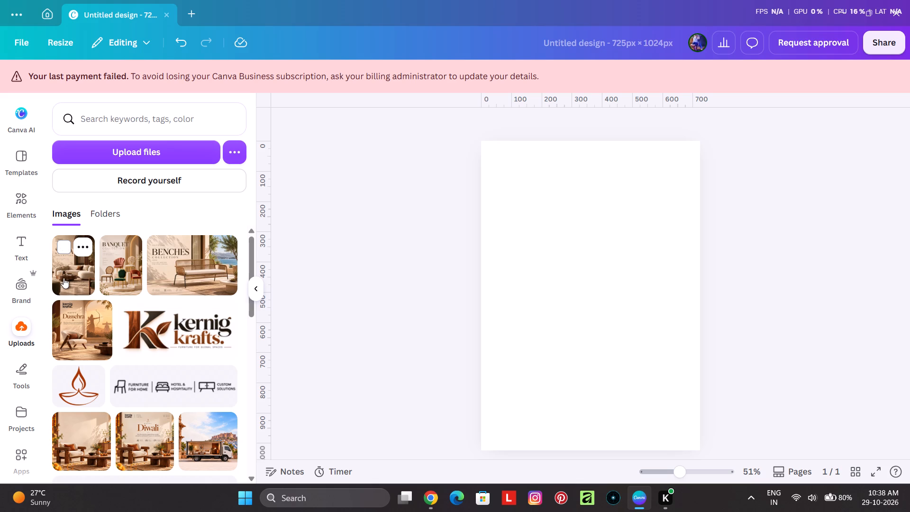
# Place the uploaded Sofa Collection cover on the blank page so that it fills the whole page.
pyautogui.moveTo(70, 271); pyautogui.dragTo(127, 271)
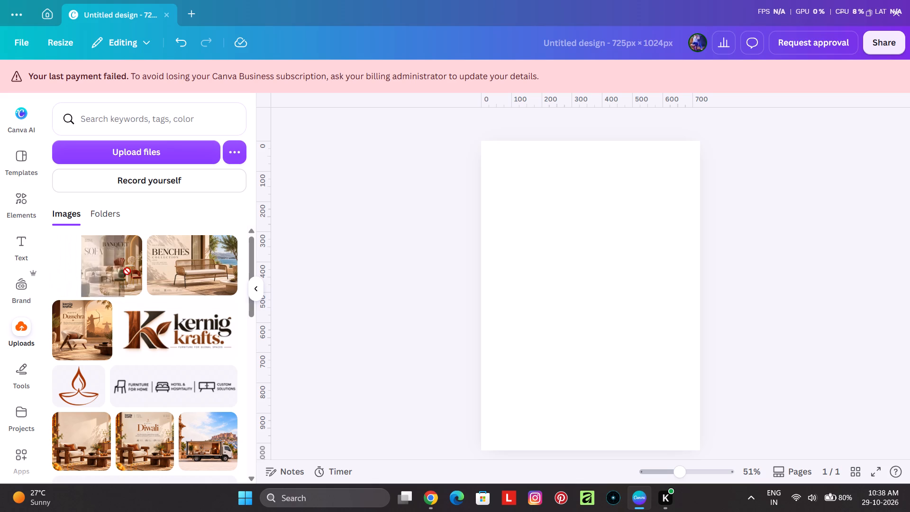
pyautogui.moveTo(127, 271); pyautogui.dragTo(524, 136)
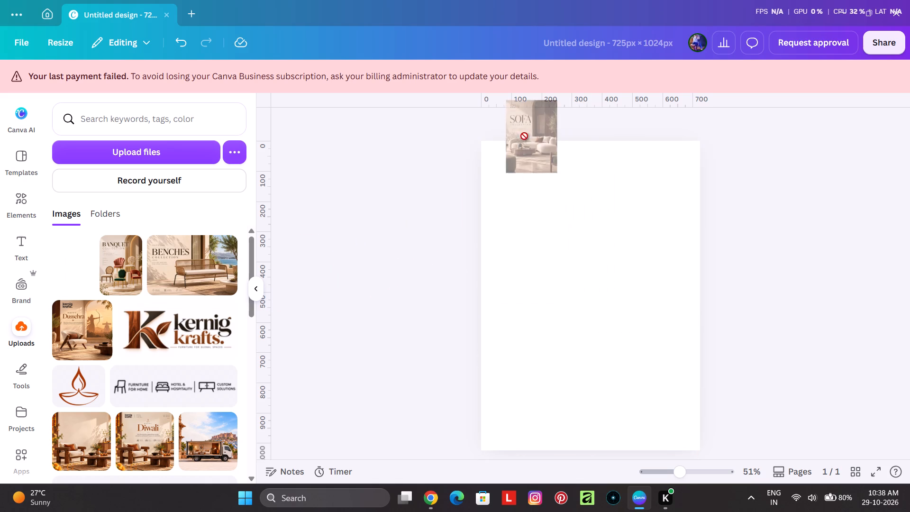
pyautogui.moveTo(524, 136); pyautogui.dragTo(531, 157)
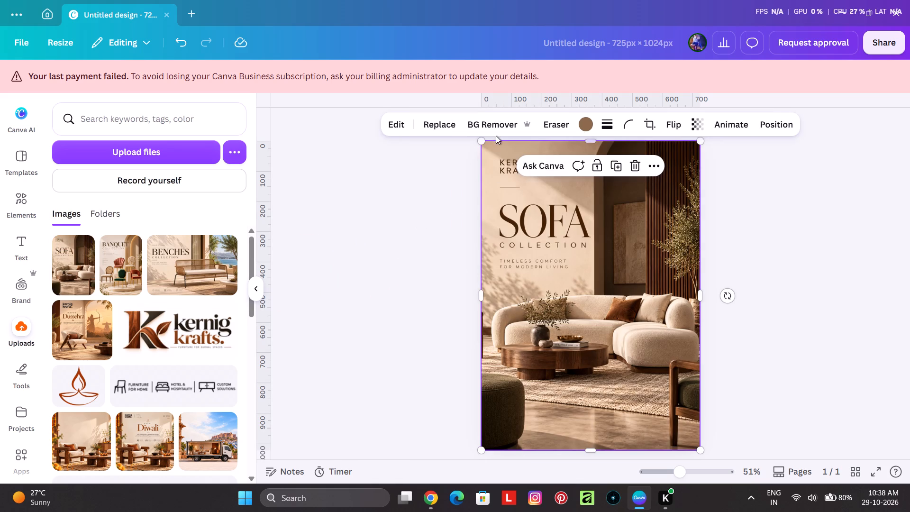
# Split the Sofa Collection cover image into editable layers with Magic Layers and deselect them.
pyautogui.click(392, 129)
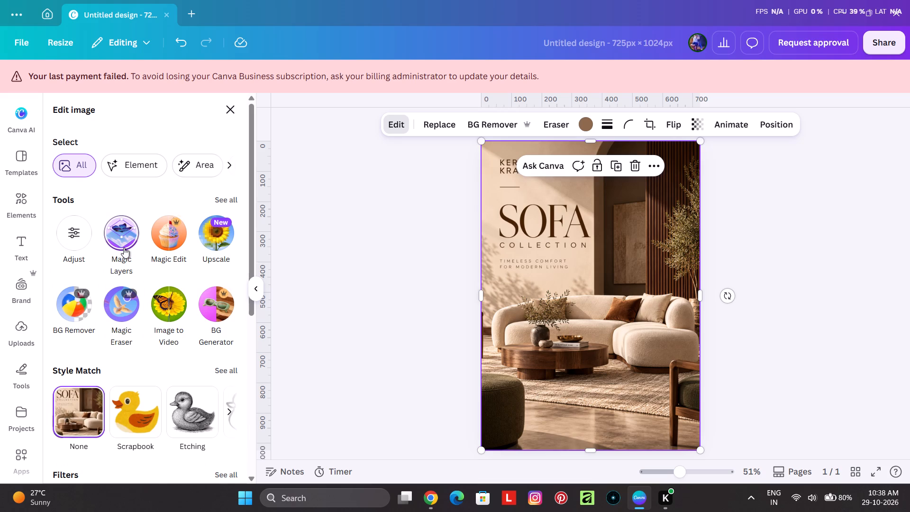
pyautogui.click(124, 247)
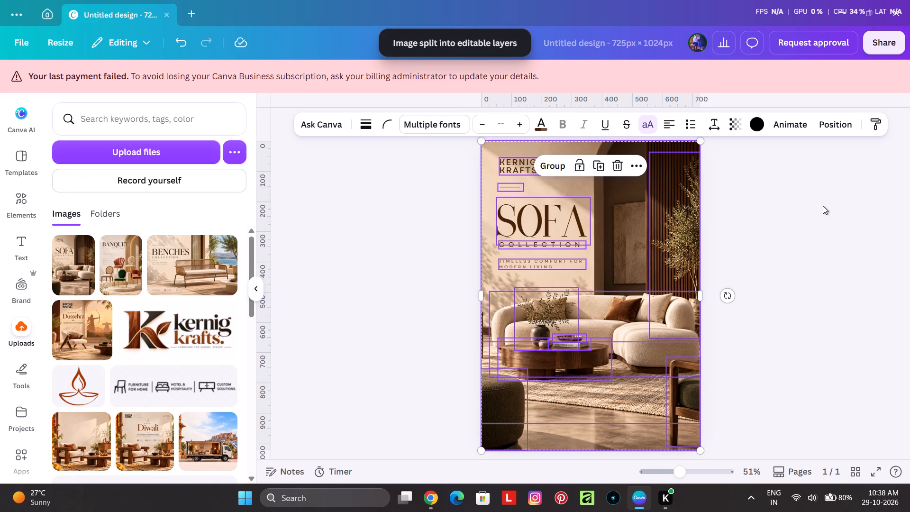
pyautogui.click(746, 236)
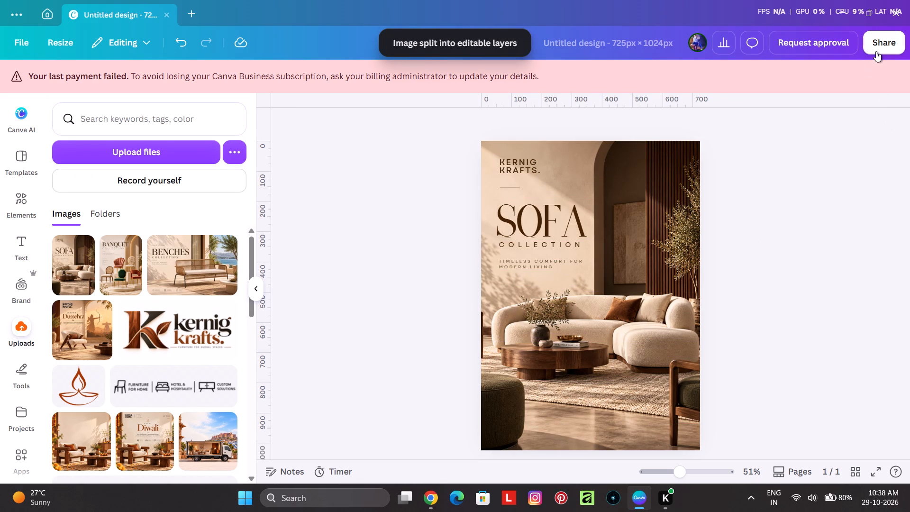
# Export the layered sofa cover design as a PDF download.
pyautogui.click(876, 51)
pyautogui.click(704, 308)
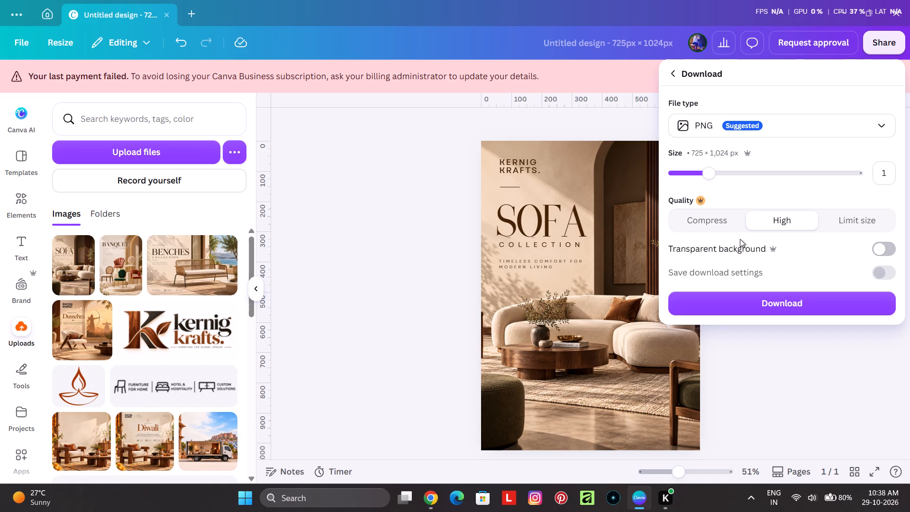
pyautogui.click(765, 123)
pyautogui.click(762, 227)
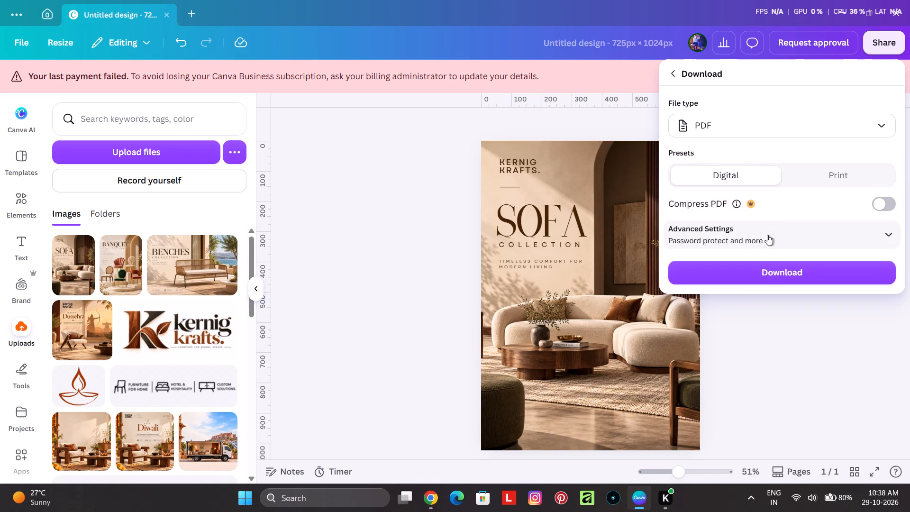
pyautogui.click(767, 270)
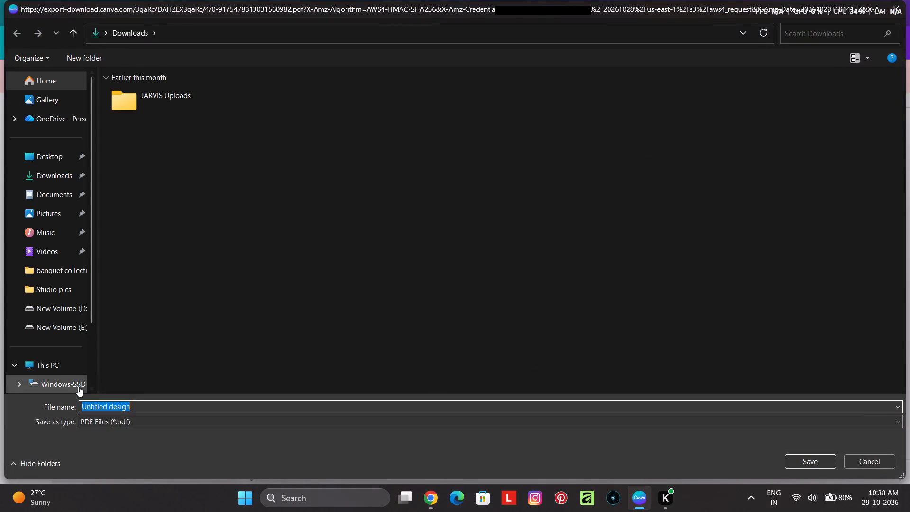
# Save the exported PDF as Untitled design2 in New Volume (D:).
pyautogui.scroll(-2, 64, 354)
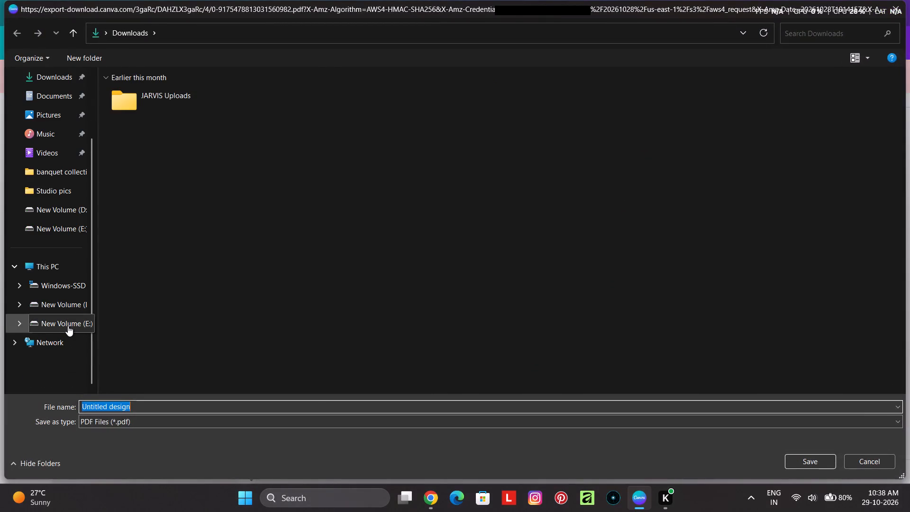
pyautogui.click(68, 326)
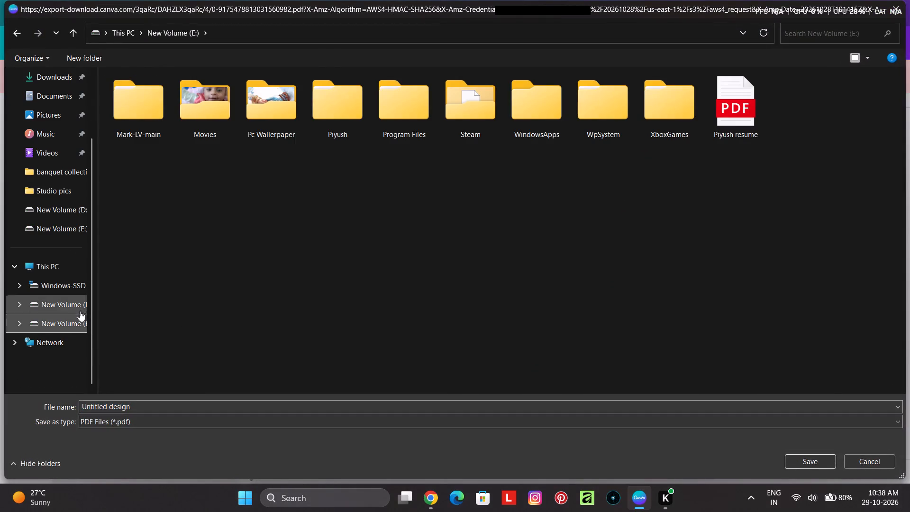
pyautogui.click(72, 298)
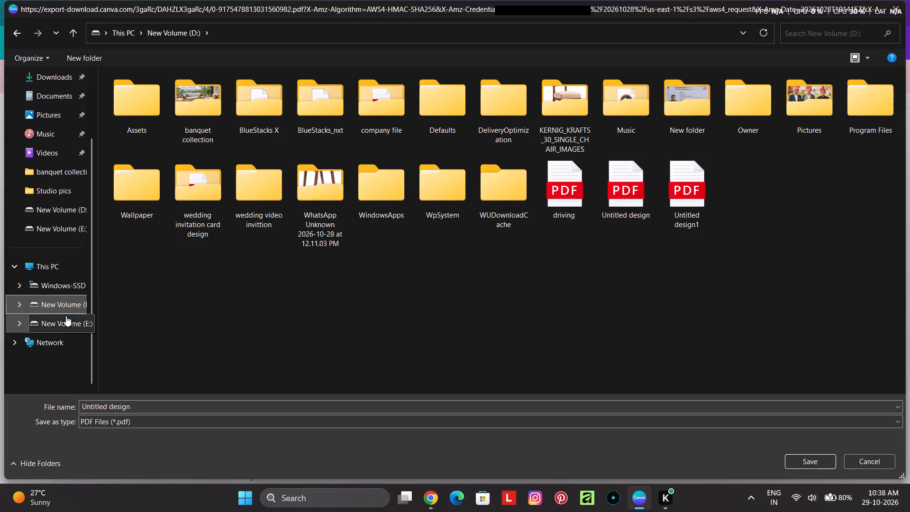
pyautogui.doubleClick(142, 406)
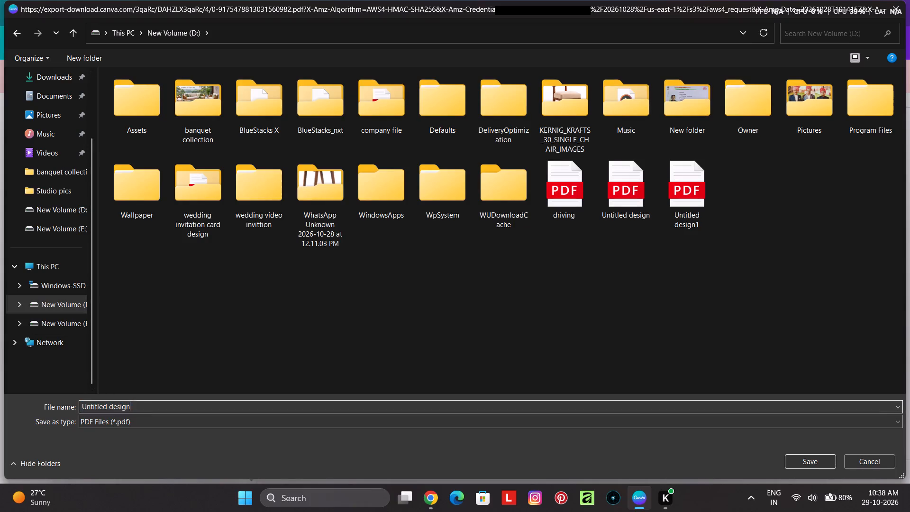
pyautogui.press('2')
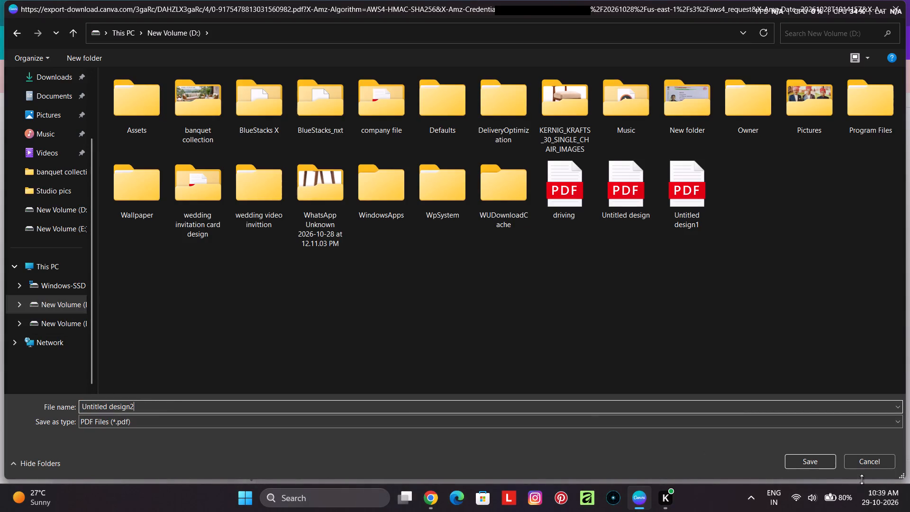
pyautogui.click(818, 463)
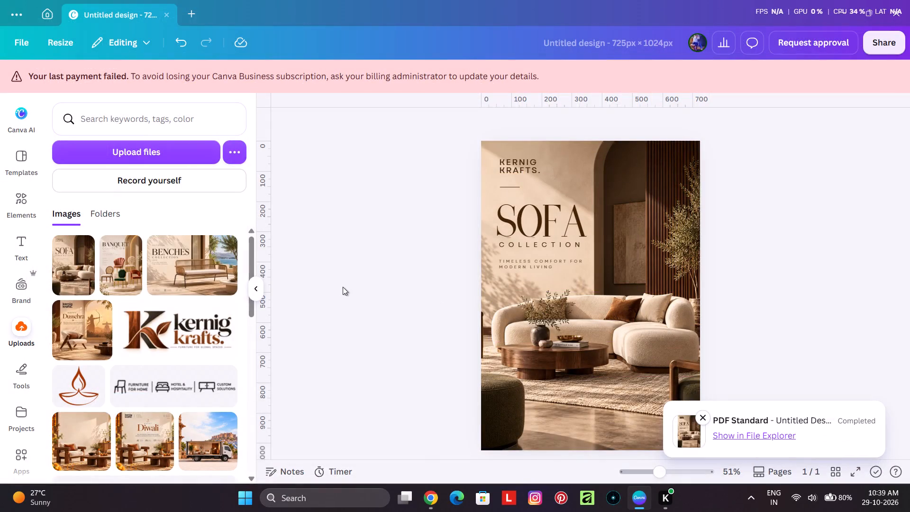
pyautogui.click(344, 286)
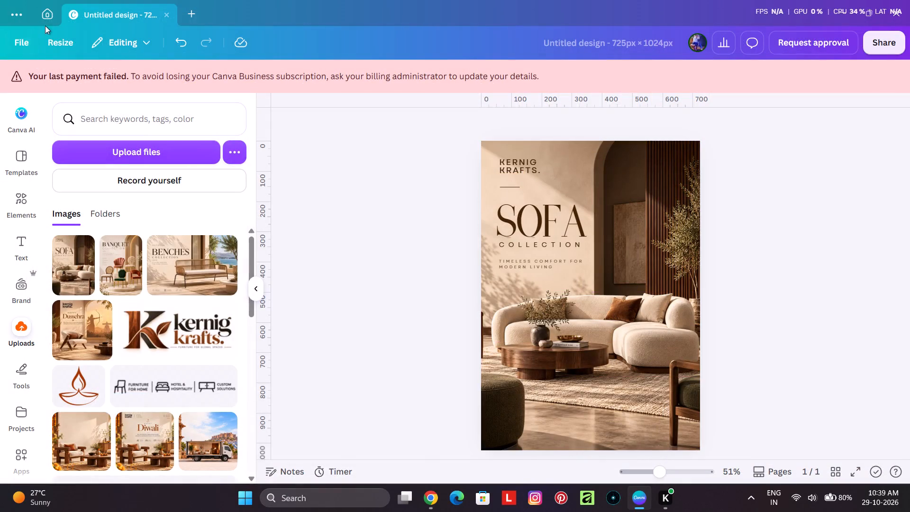
# Go to the Canva home page and switch to the other team, which holds the blank 725 × 1024 px design.
pyautogui.click(45, 26)
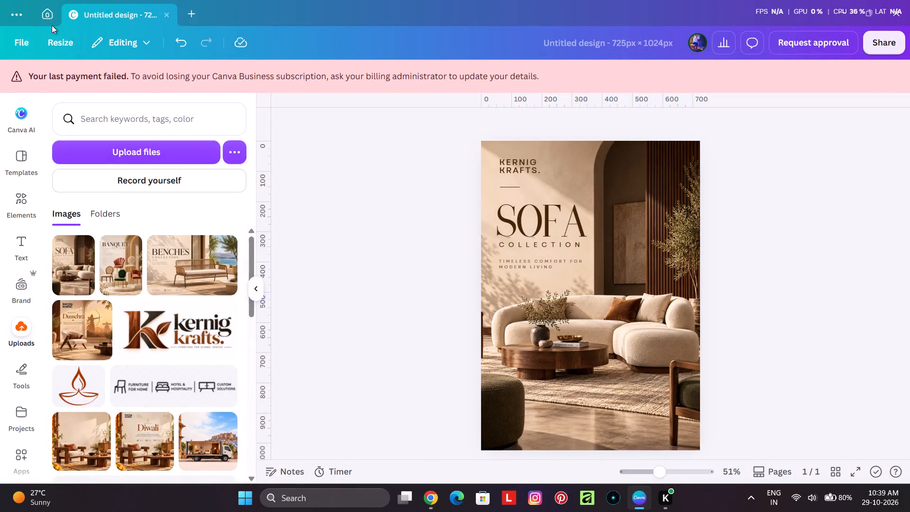
pyautogui.click(52, 25)
pyautogui.click(52, 18)
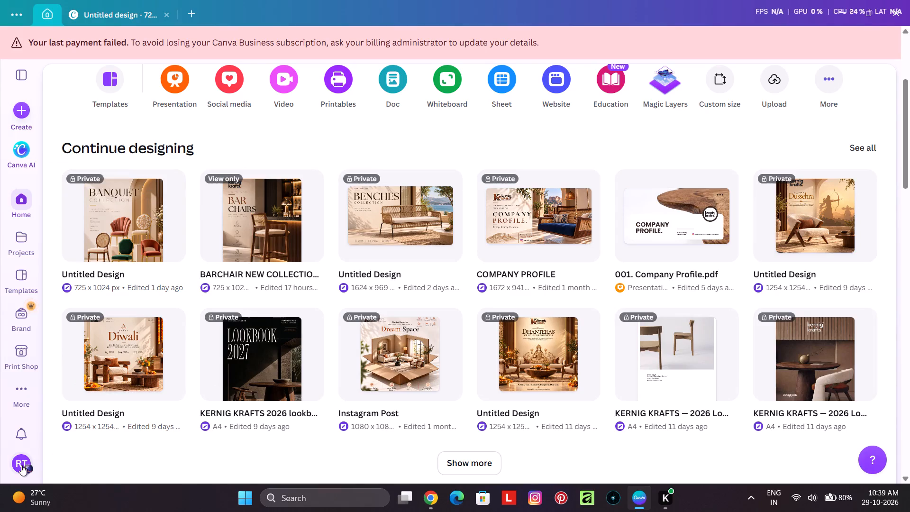
pyautogui.click(21, 465)
pyautogui.click(119, 236)
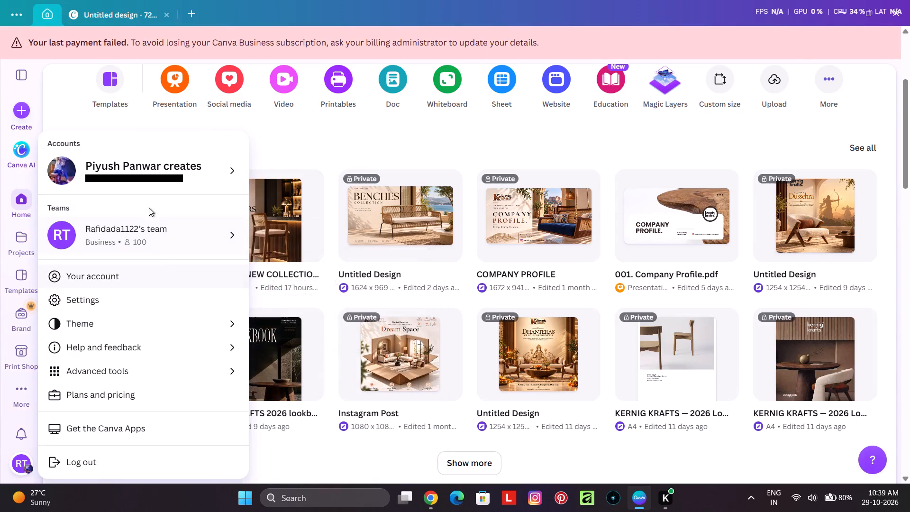
pyautogui.click(155, 230)
pyautogui.scroll(3, 339, 340)
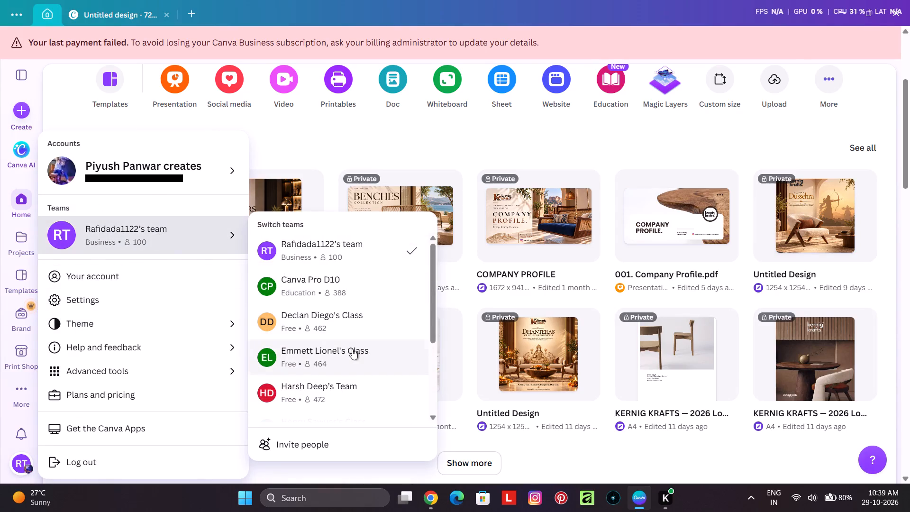
pyautogui.scroll(5, 352, 349)
pyautogui.scroll(-8, 352, 340)
pyautogui.click(342, 360)
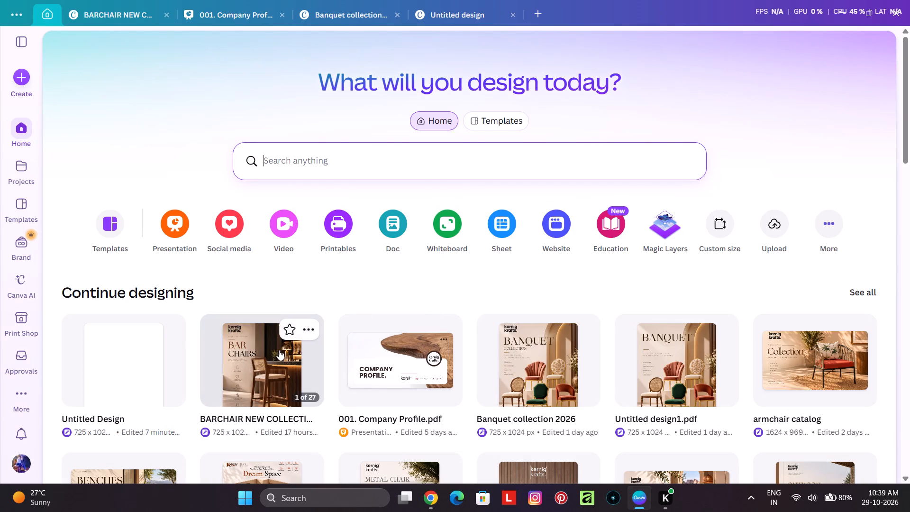
# Open the blank 725 × 1024 px design and upload Untitled design2.pdf from New Volume (D:).
pyautogui.click(125, 364)
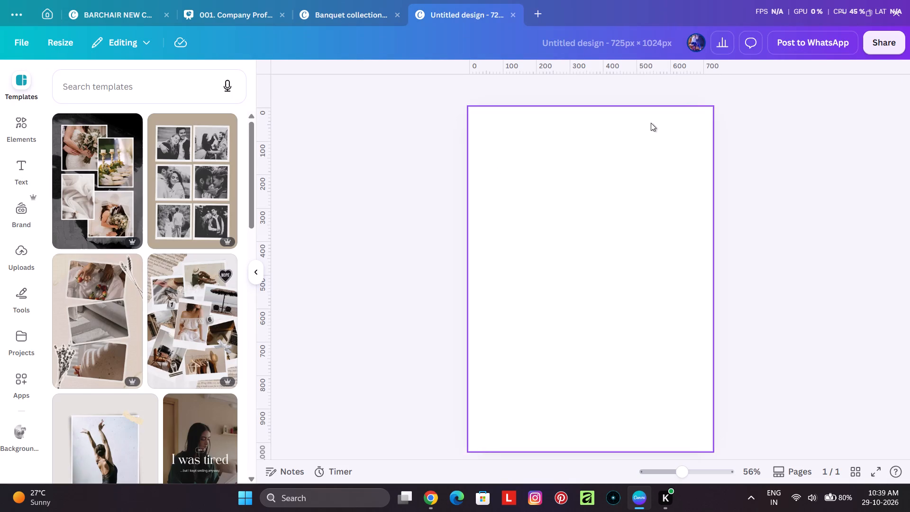
pyautogui.click(26, 266)
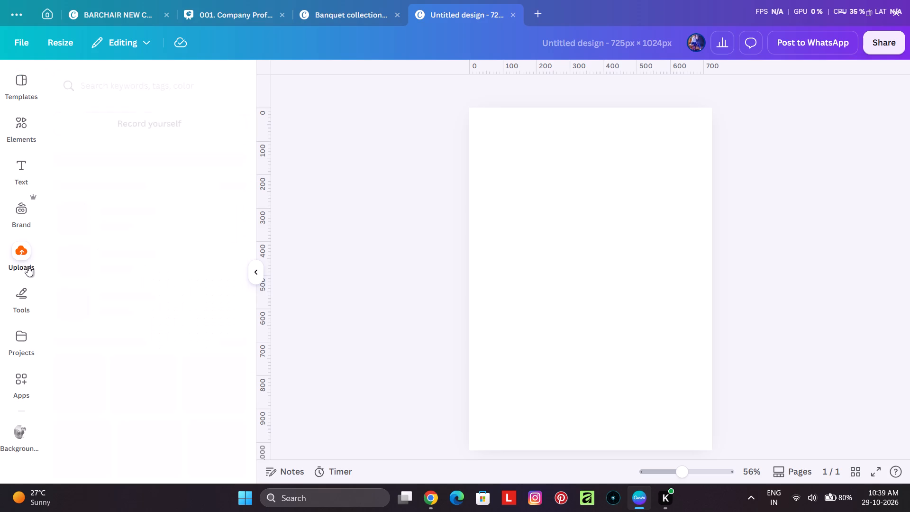
pyautogui.click(171, 123)
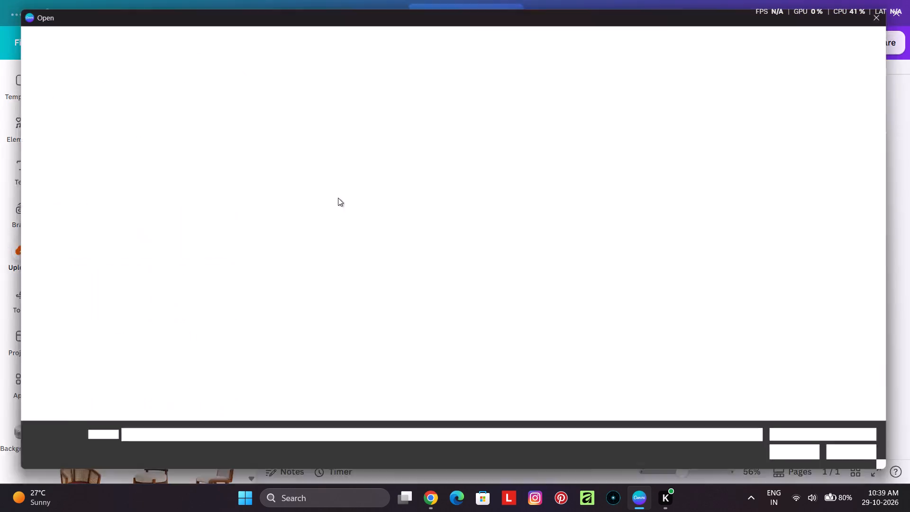
pyautogui.scroll(-3, 582, 272)
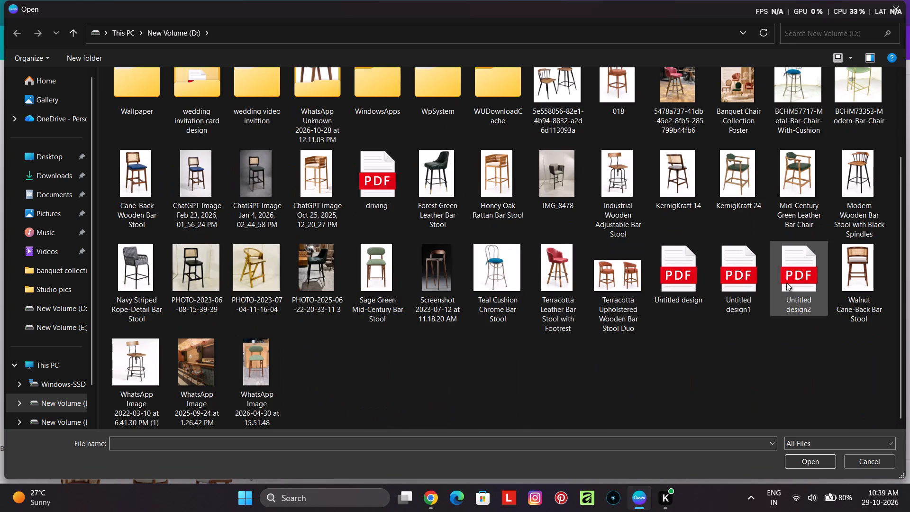
pyautogui.click(794, 280)
pyautogui.click(805, 461)
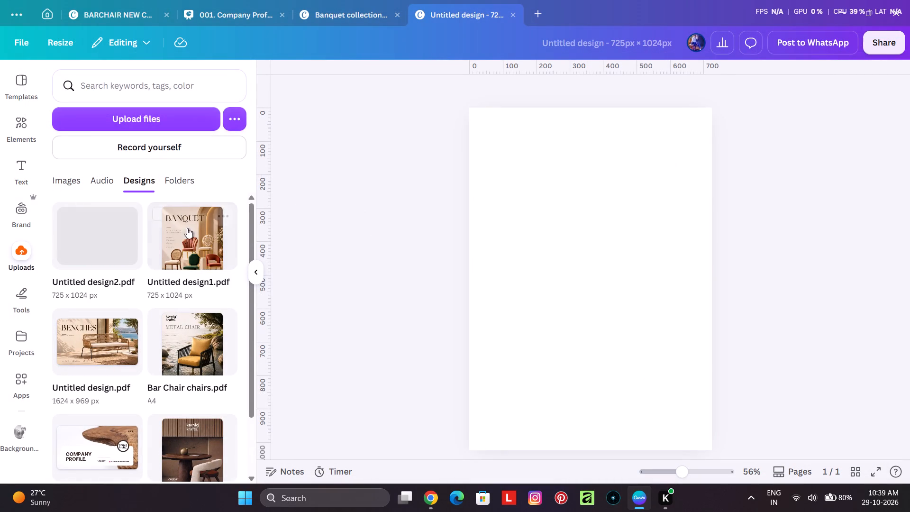
# Place the uploaded Untitled design2.pdf sofa cover on the blank page and deselect it.
pyautogui.moveTo(108, 251); pyautogui.dragTo(565, 206)
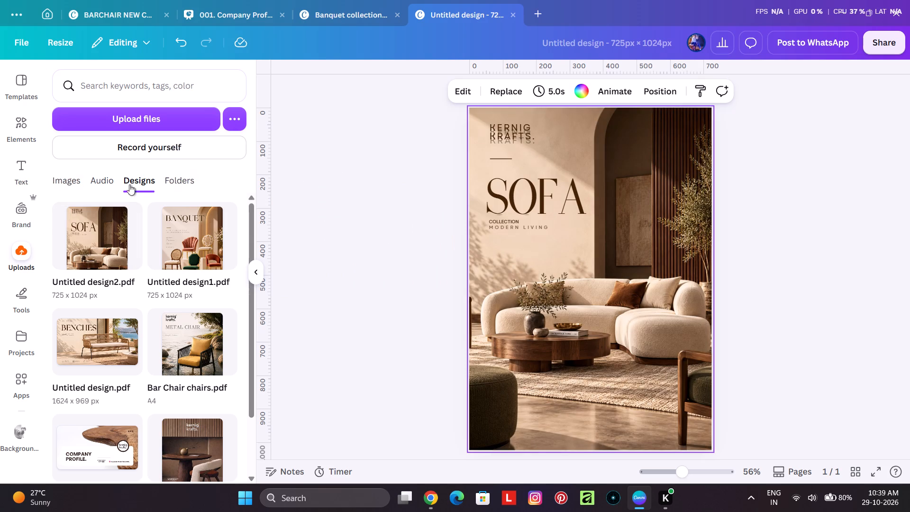
pyautogui.click(74, 181)
pyautogui.click(364, 174)
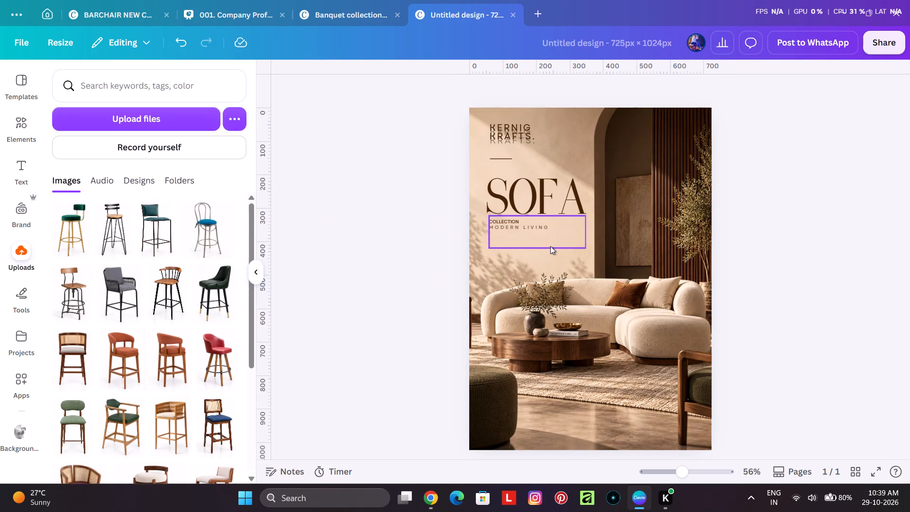
# Delete the overlapping KERNIG KRAFTS. wordmark layers above the short line and SOFA title.
pyautogui.click(510, 137)
pyautogui.press('BackSpace')
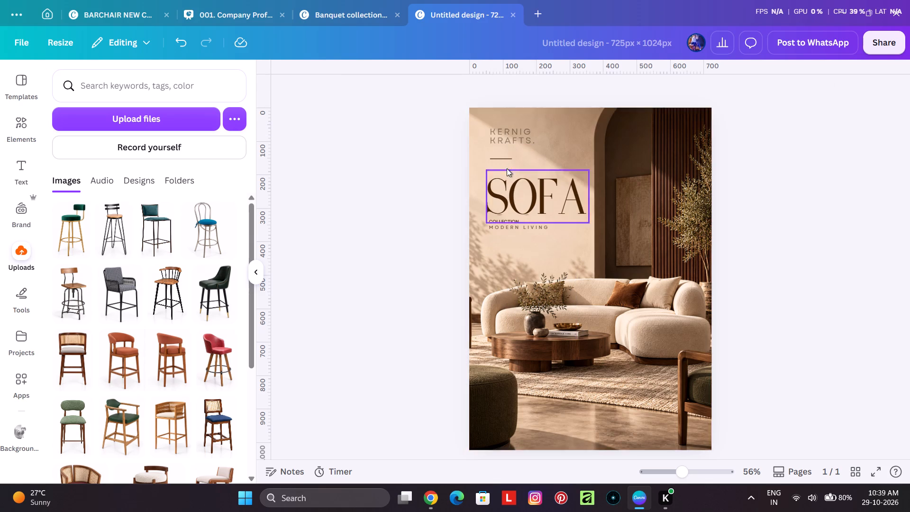
pyautogui.click(524, 139)
pyautogui.press('BackSpace')
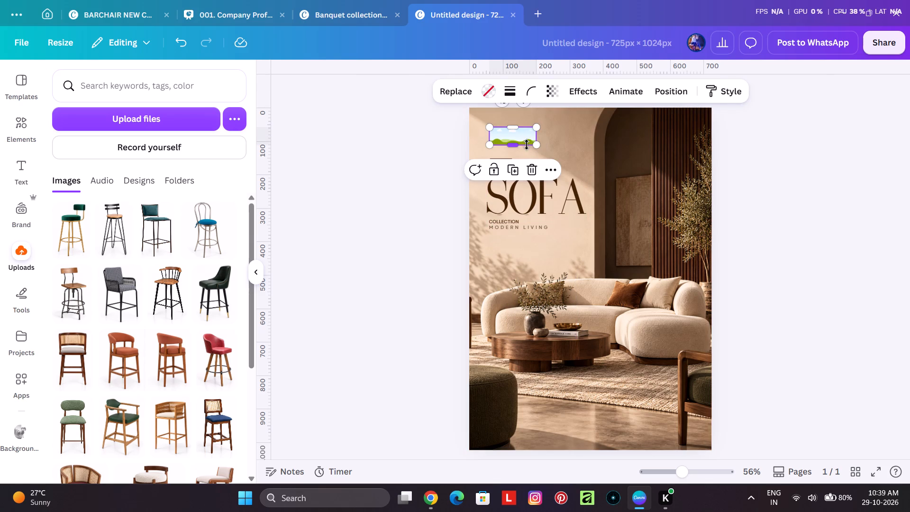
pyautogui.click(527, 142)
pyautogui.press('BackSpace')
pyautogui.click(393, 149)
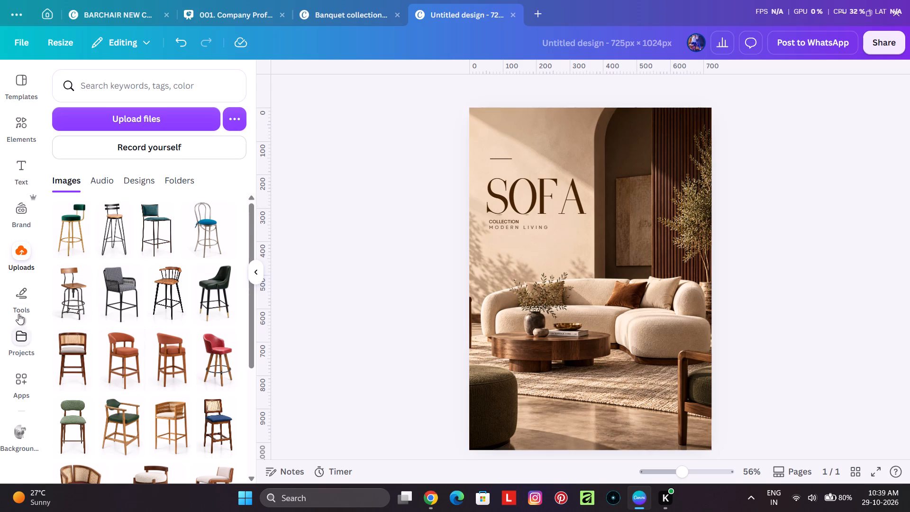
# Find the kernig krafts. logo with the white background near the end of the uploaded images and add it to the cover.
pyautogui.scroll(-15, 99, 262)
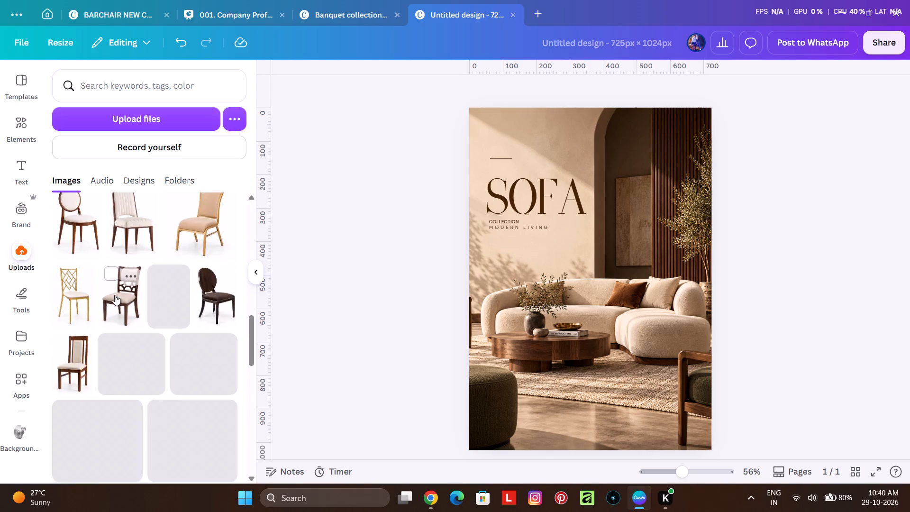
pyautogui.scroll(-18, 115, 295)
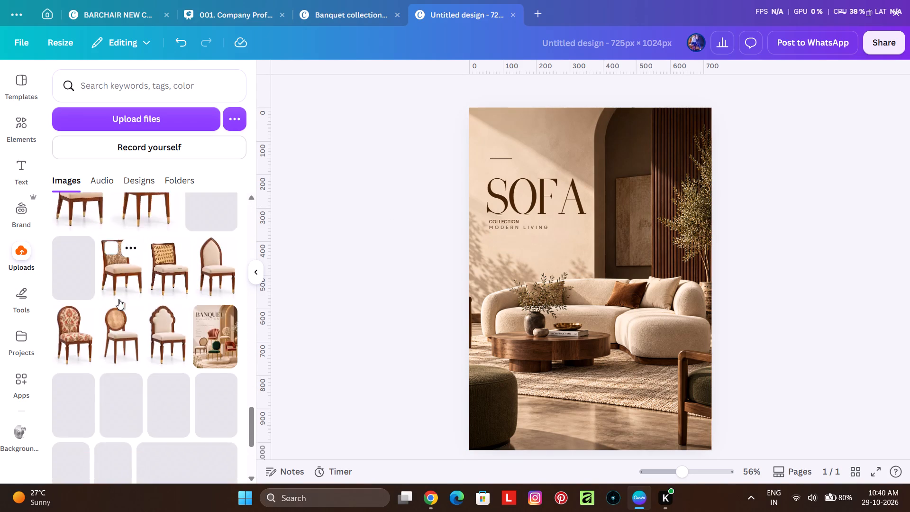
pyautogui.scroll(-12, 118, 299)
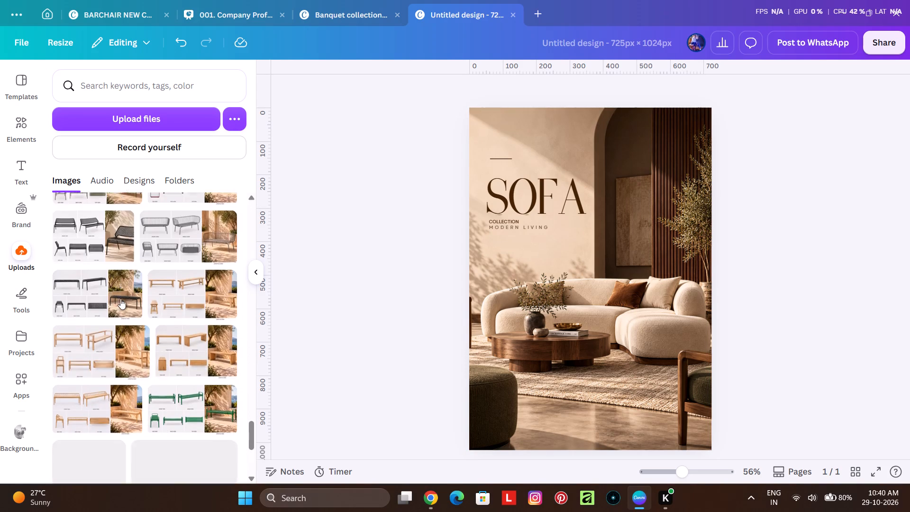
pyautogui.scroll(-20, 120, 299)
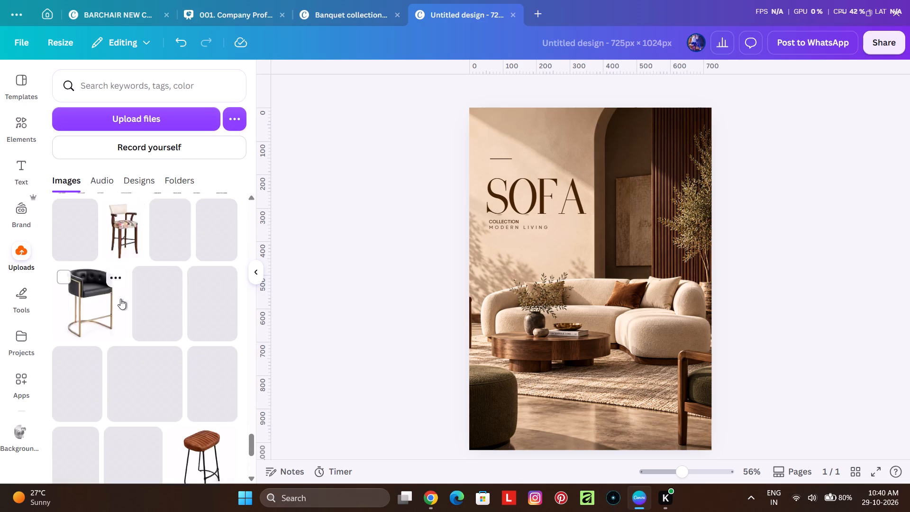
pyautogui.scroll(-17, 120, 299)
pyautogui.scroll(-4, 120, 299)
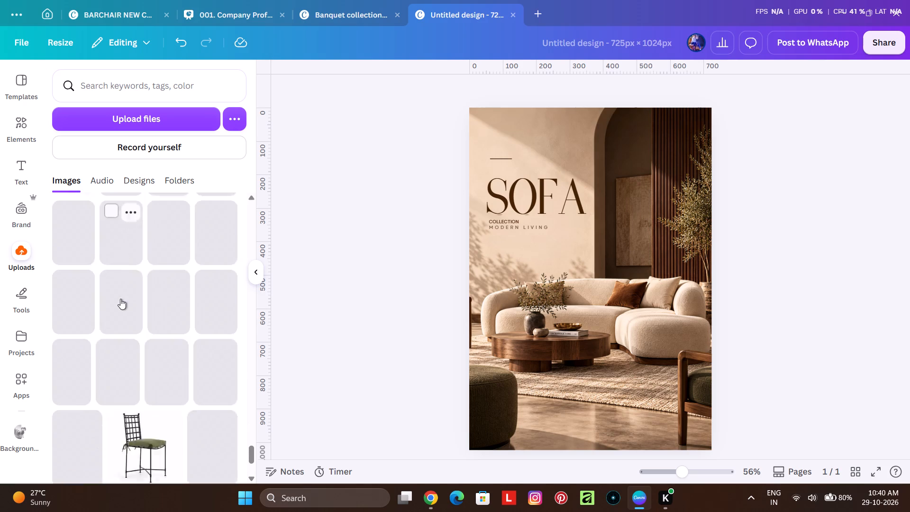
pyautogui.scroll(-20, 120, 299)
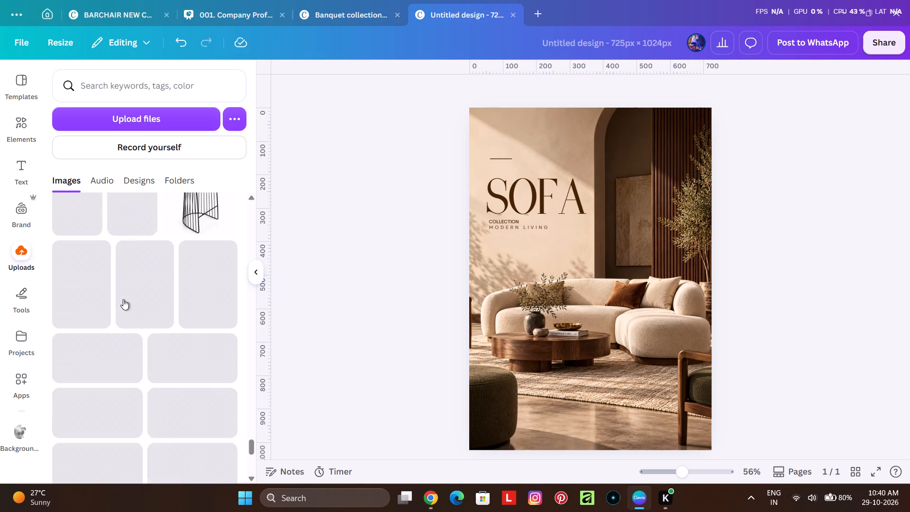
pyautogui.scroll(-19, 123, 299)
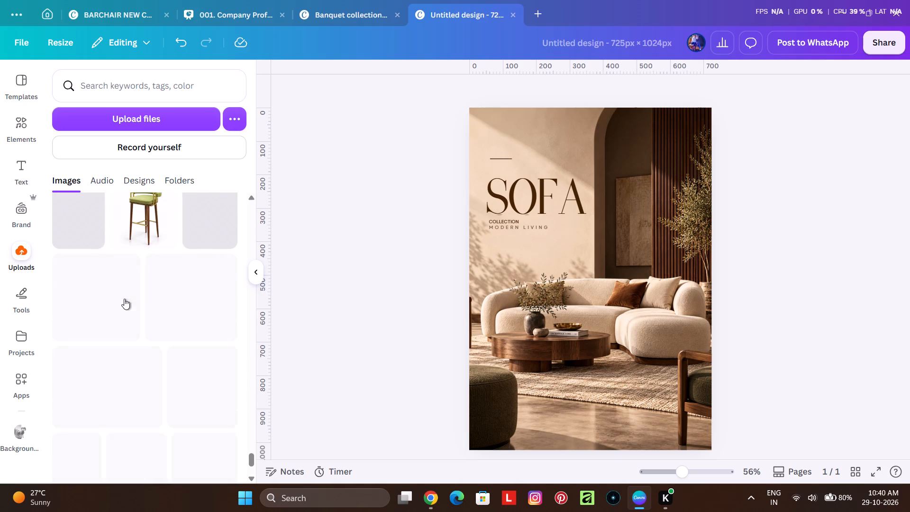
pyautogui.scroll(-15, 124, 299)
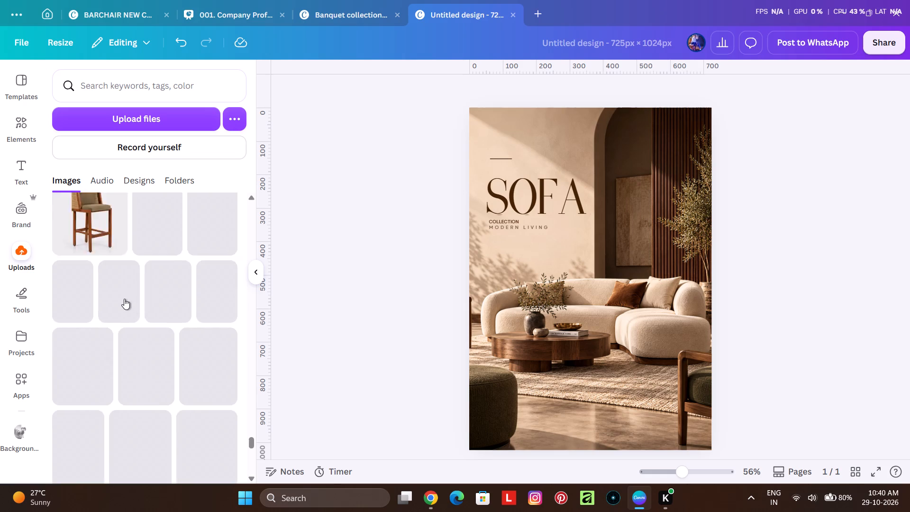
pyautogui.scroll(-20, 124, 299)
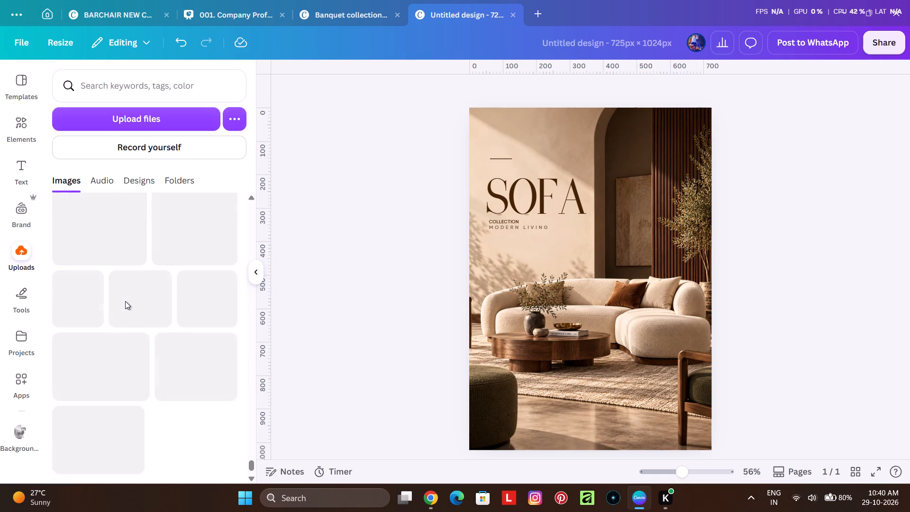
pyautogui.scroll(-12, 125, 301)
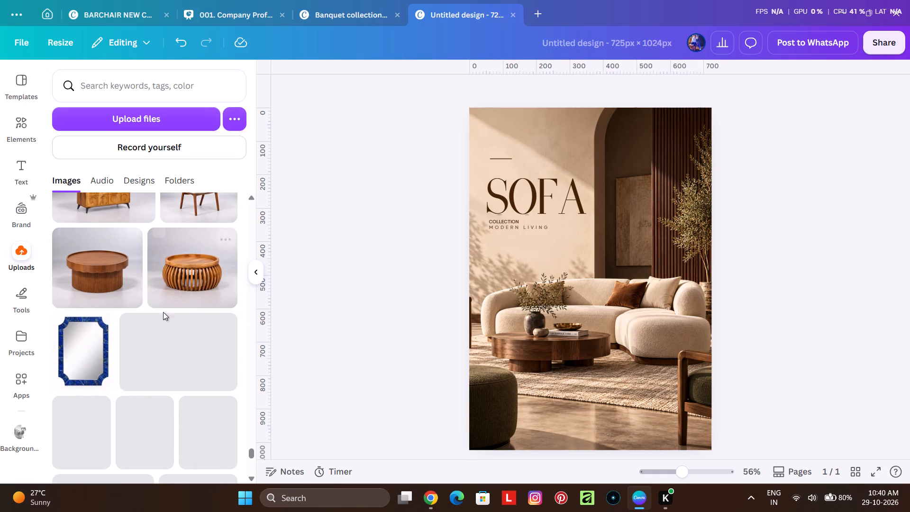
pyautogui.moveTo(254, 454); pyautogui.dragTo(256, 469)
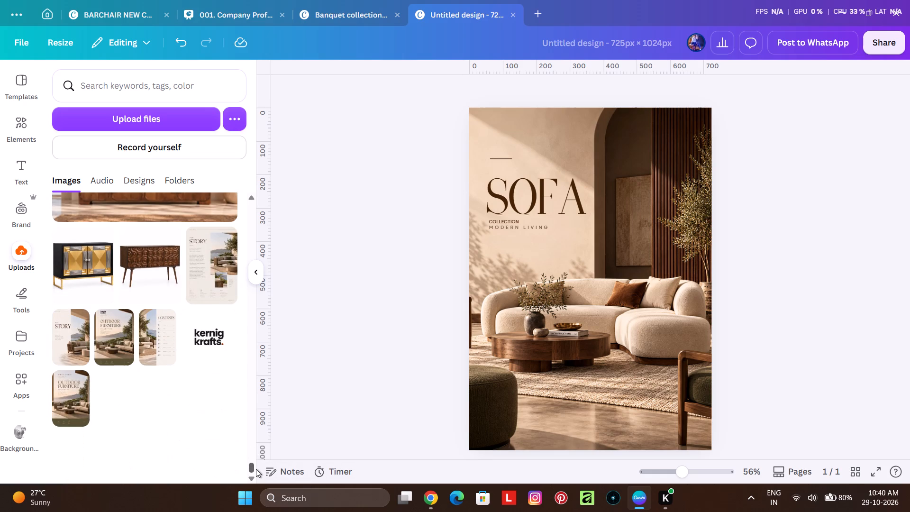
pyautogui.moveTo(256, 469); pyautogui.dragTo(258, 469)
pyautogui.click(203, 351)
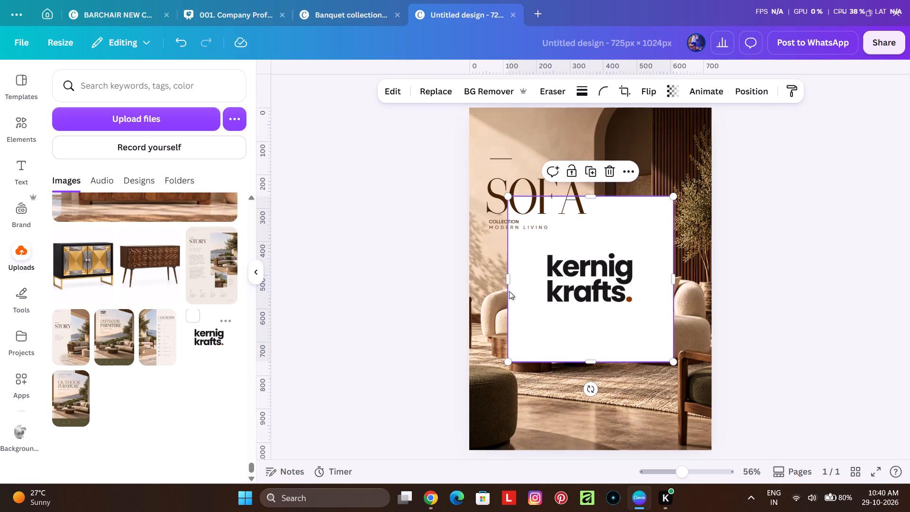
# Remove the white background from the kernig krafts. logo with BG Remover.
pyautogui.click(456, 101)
pyautogui.doubleClick(455, 101)
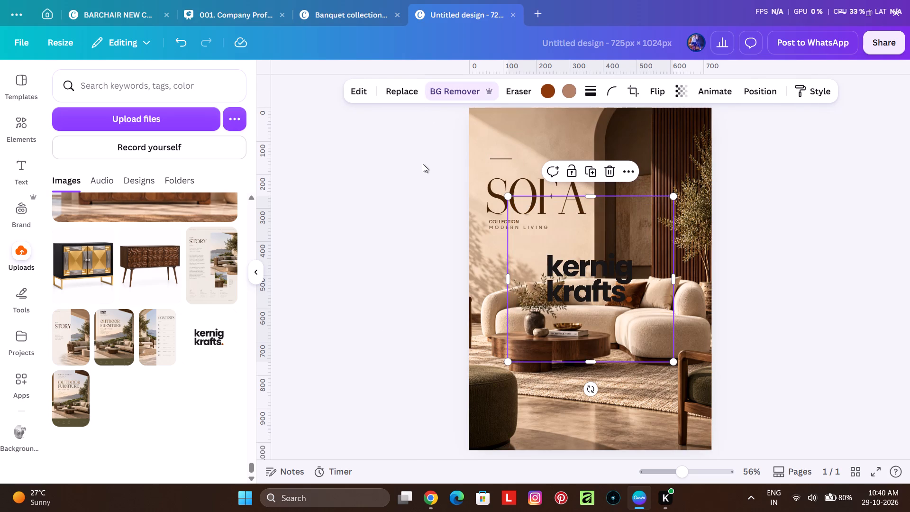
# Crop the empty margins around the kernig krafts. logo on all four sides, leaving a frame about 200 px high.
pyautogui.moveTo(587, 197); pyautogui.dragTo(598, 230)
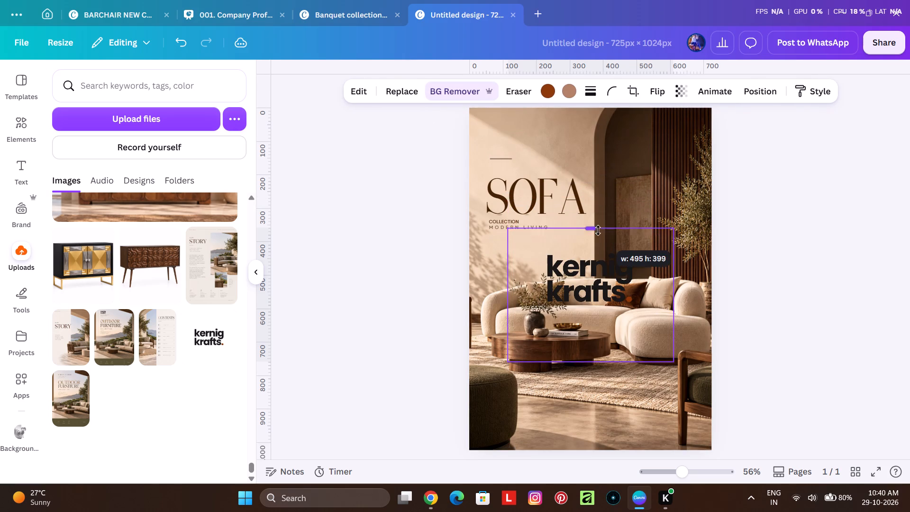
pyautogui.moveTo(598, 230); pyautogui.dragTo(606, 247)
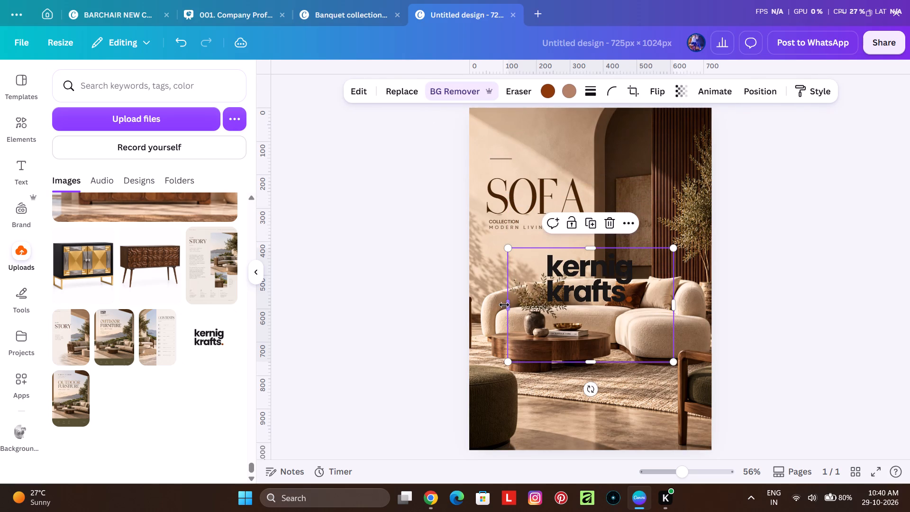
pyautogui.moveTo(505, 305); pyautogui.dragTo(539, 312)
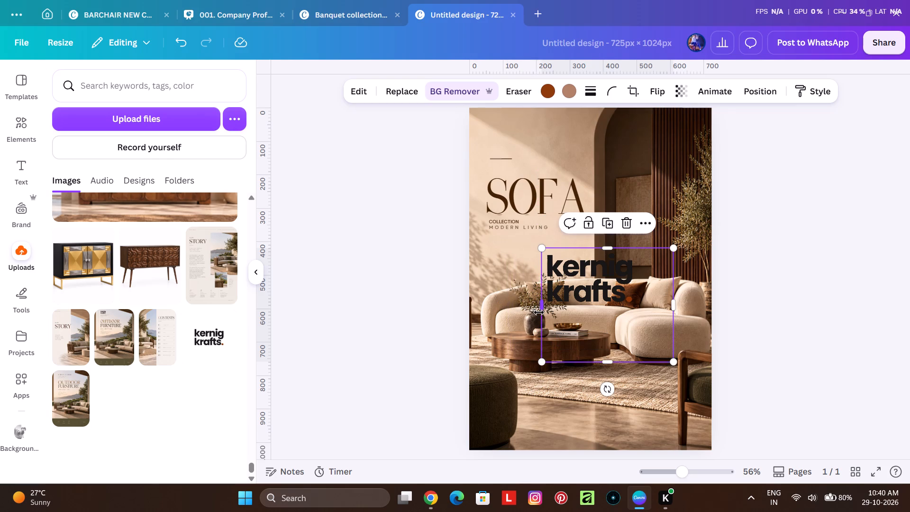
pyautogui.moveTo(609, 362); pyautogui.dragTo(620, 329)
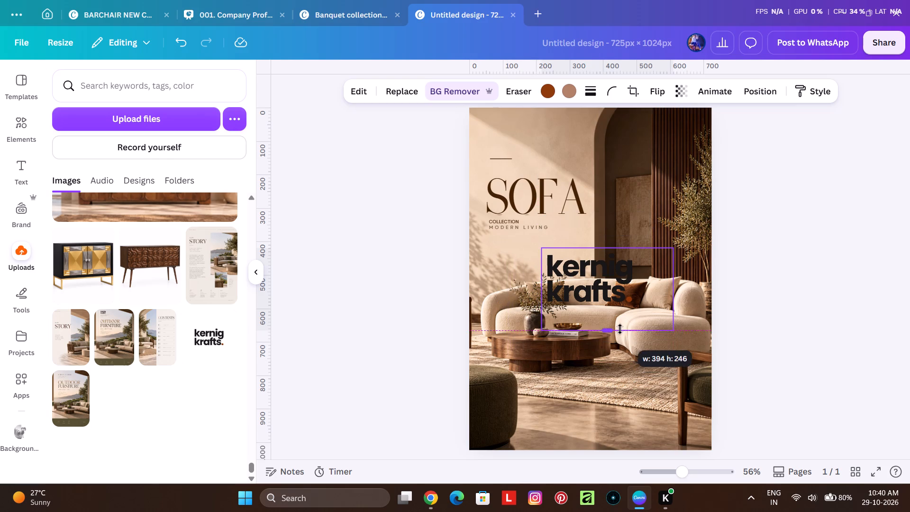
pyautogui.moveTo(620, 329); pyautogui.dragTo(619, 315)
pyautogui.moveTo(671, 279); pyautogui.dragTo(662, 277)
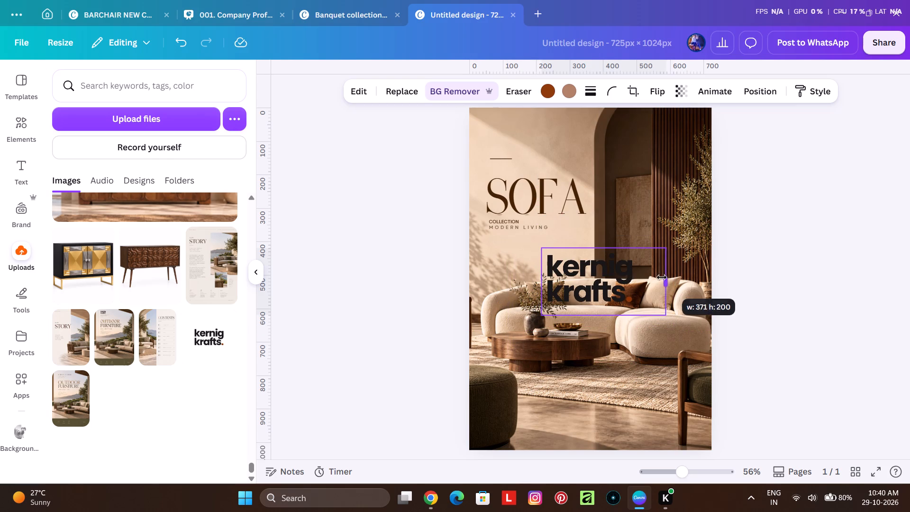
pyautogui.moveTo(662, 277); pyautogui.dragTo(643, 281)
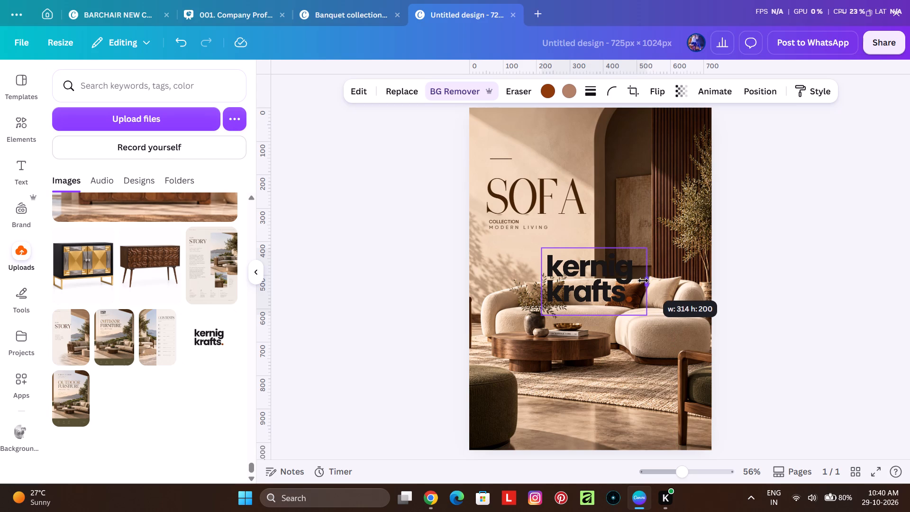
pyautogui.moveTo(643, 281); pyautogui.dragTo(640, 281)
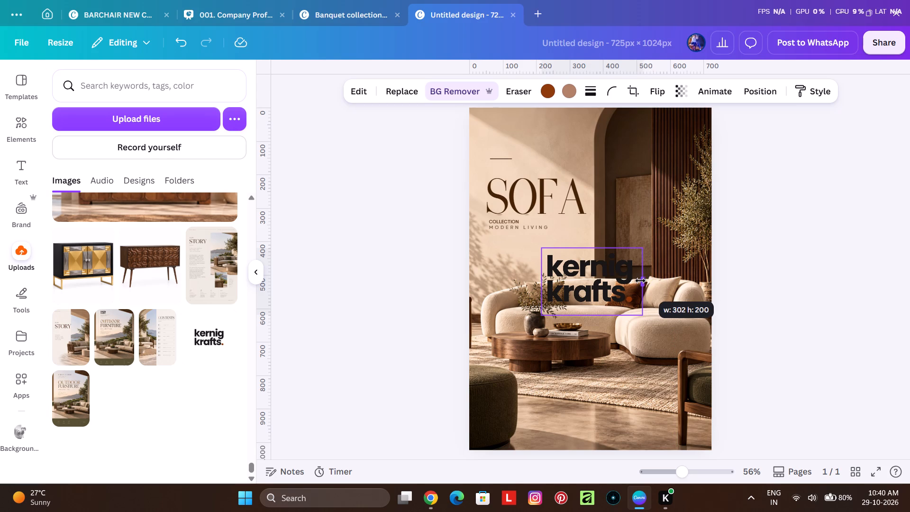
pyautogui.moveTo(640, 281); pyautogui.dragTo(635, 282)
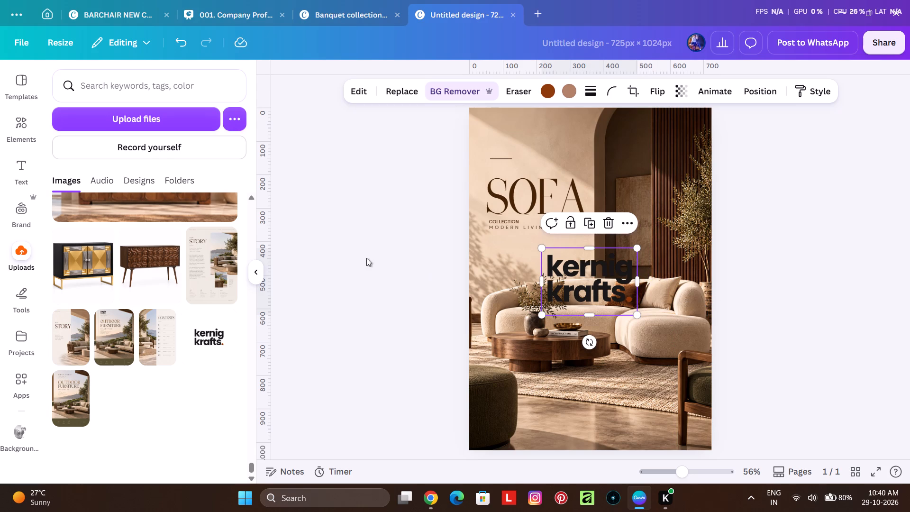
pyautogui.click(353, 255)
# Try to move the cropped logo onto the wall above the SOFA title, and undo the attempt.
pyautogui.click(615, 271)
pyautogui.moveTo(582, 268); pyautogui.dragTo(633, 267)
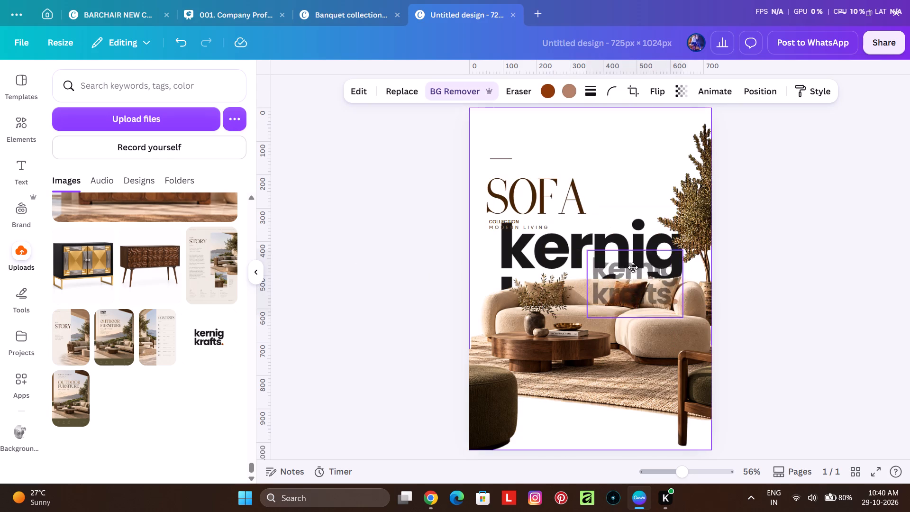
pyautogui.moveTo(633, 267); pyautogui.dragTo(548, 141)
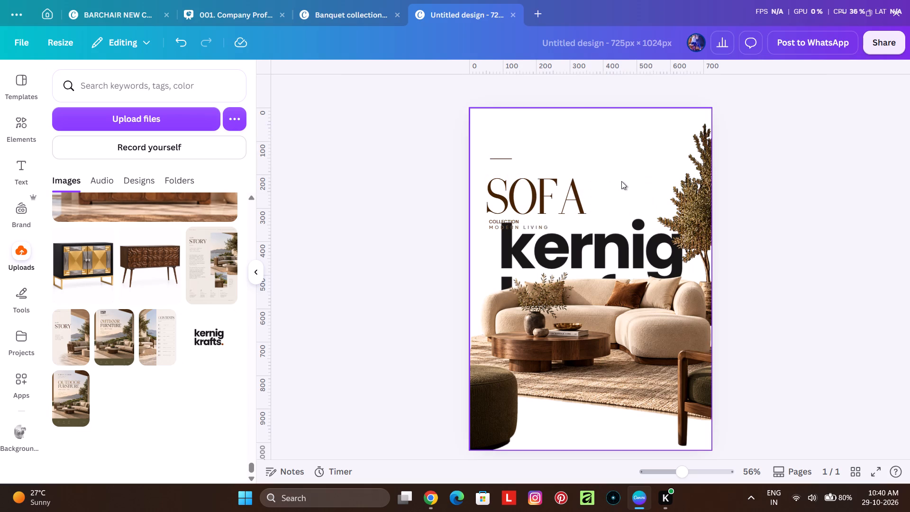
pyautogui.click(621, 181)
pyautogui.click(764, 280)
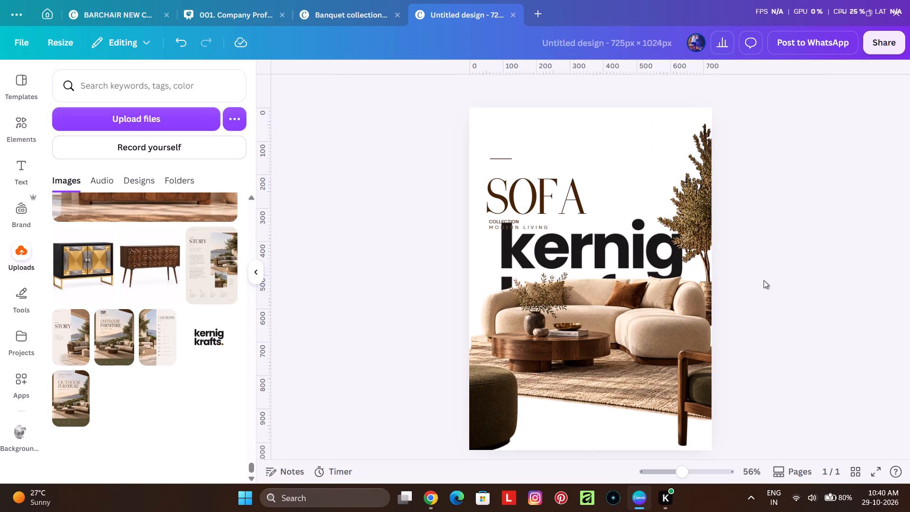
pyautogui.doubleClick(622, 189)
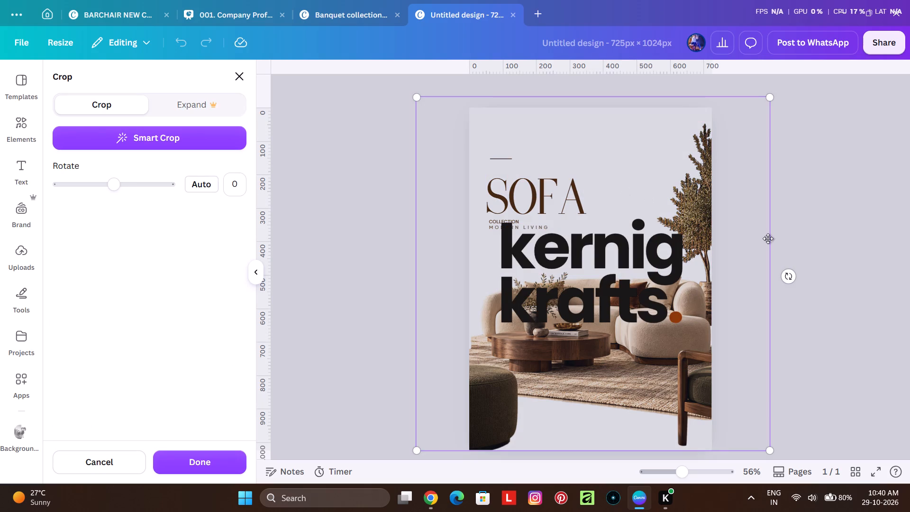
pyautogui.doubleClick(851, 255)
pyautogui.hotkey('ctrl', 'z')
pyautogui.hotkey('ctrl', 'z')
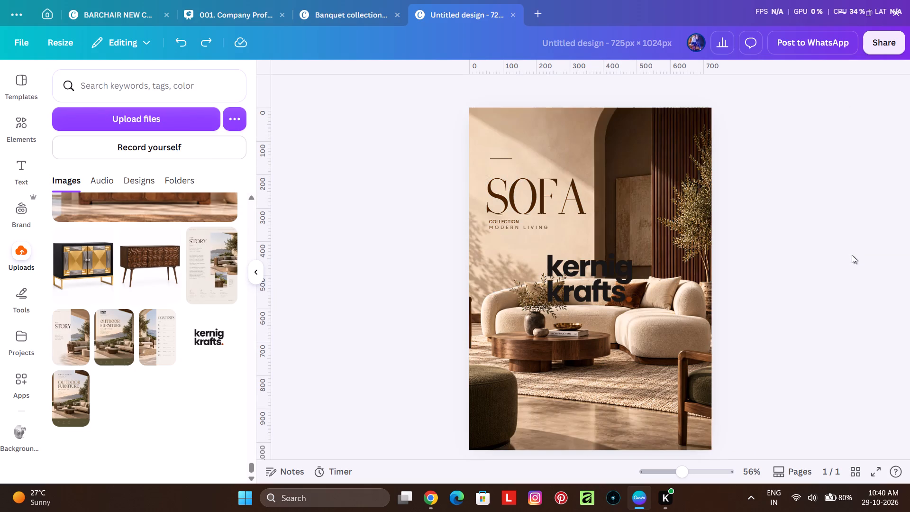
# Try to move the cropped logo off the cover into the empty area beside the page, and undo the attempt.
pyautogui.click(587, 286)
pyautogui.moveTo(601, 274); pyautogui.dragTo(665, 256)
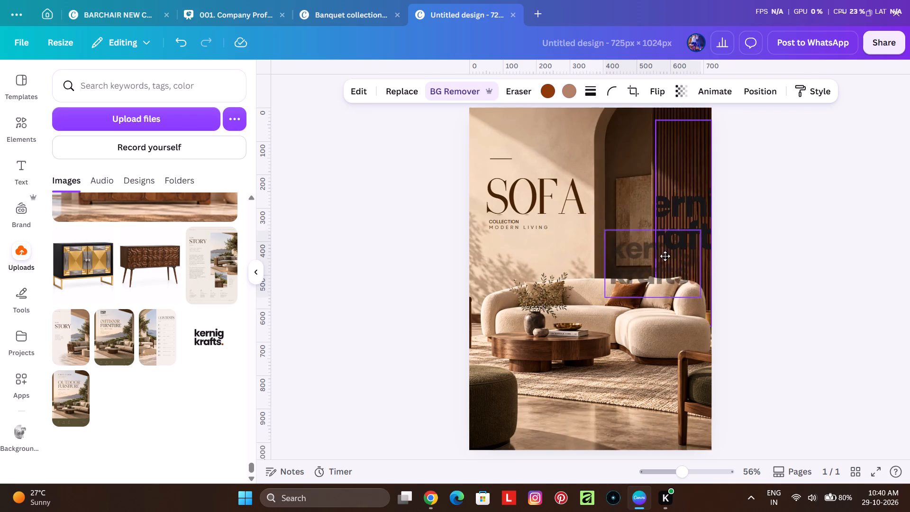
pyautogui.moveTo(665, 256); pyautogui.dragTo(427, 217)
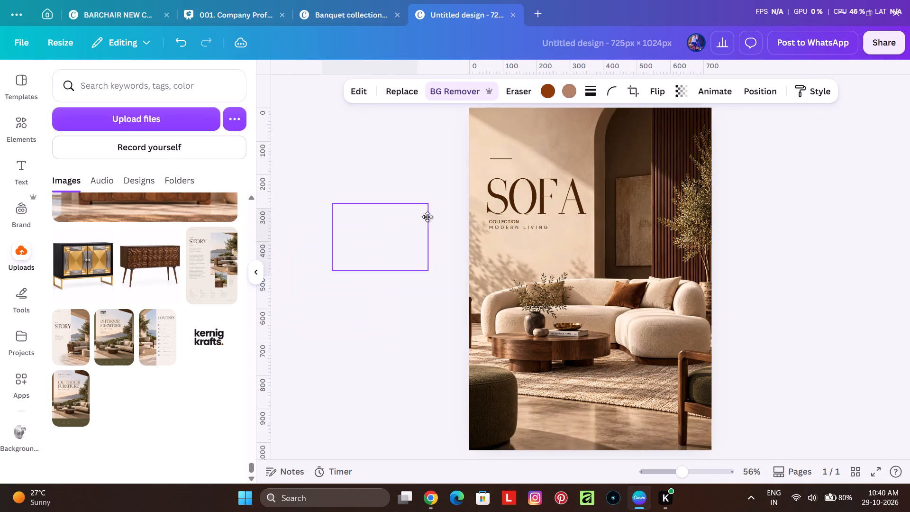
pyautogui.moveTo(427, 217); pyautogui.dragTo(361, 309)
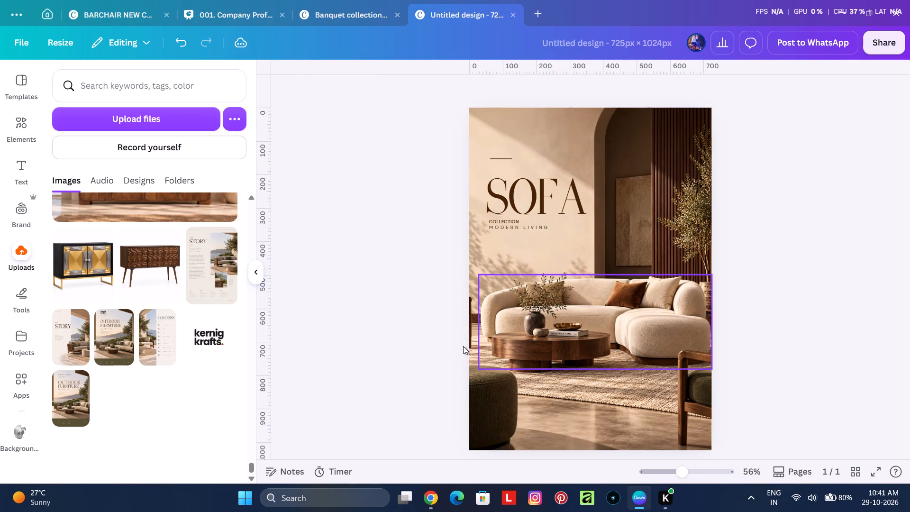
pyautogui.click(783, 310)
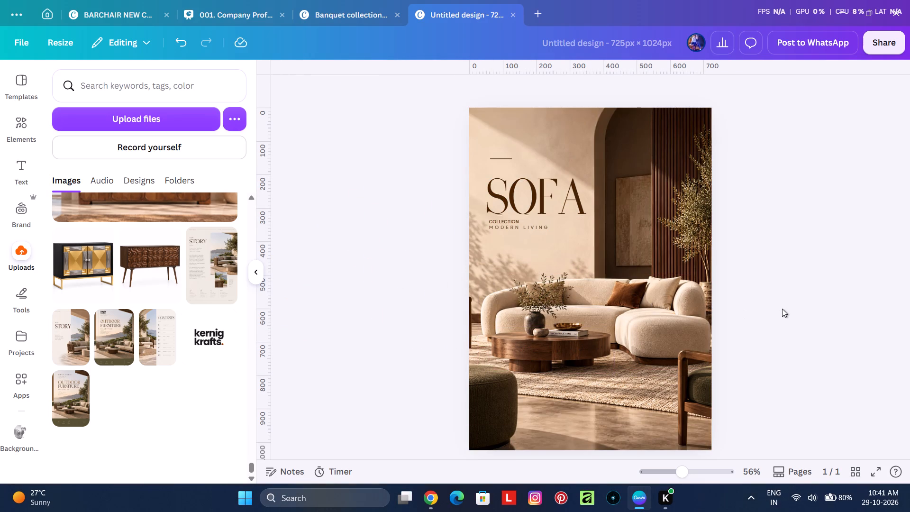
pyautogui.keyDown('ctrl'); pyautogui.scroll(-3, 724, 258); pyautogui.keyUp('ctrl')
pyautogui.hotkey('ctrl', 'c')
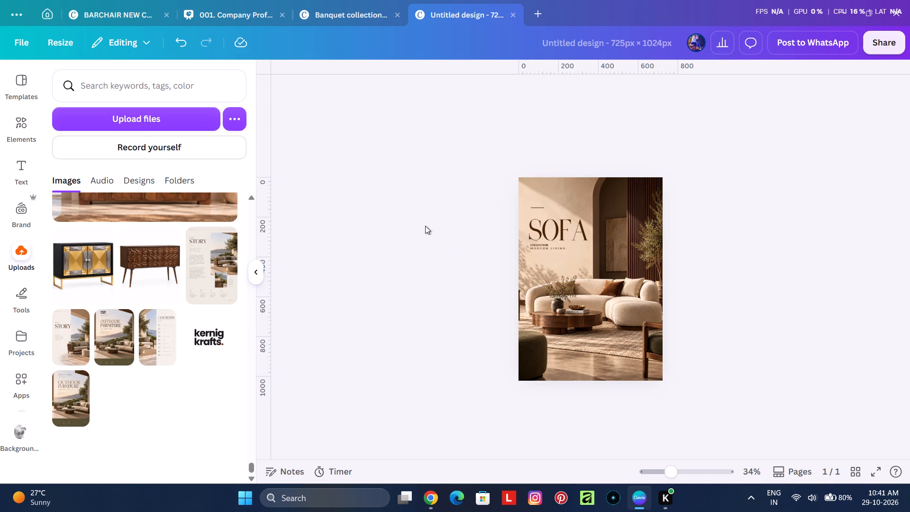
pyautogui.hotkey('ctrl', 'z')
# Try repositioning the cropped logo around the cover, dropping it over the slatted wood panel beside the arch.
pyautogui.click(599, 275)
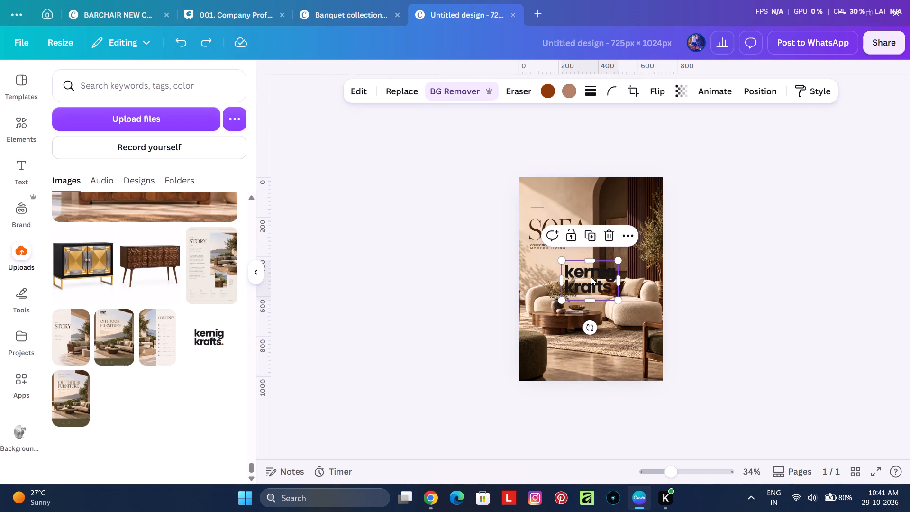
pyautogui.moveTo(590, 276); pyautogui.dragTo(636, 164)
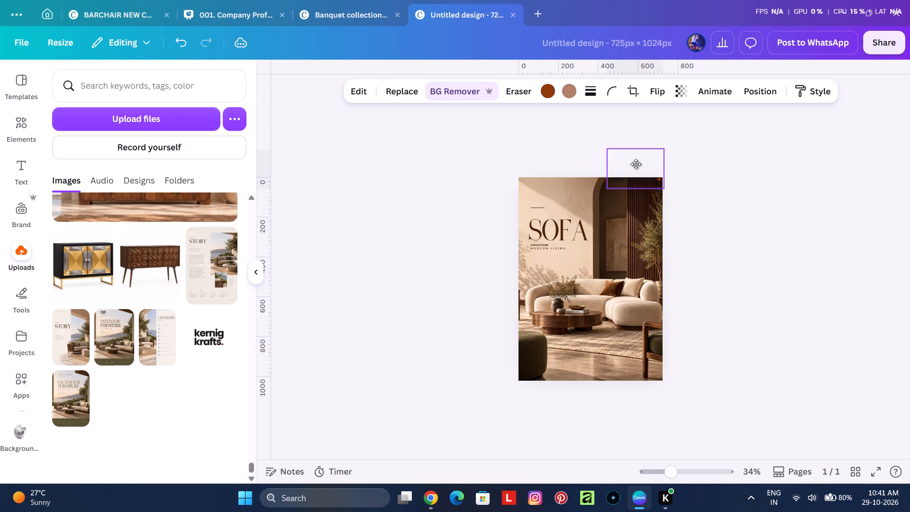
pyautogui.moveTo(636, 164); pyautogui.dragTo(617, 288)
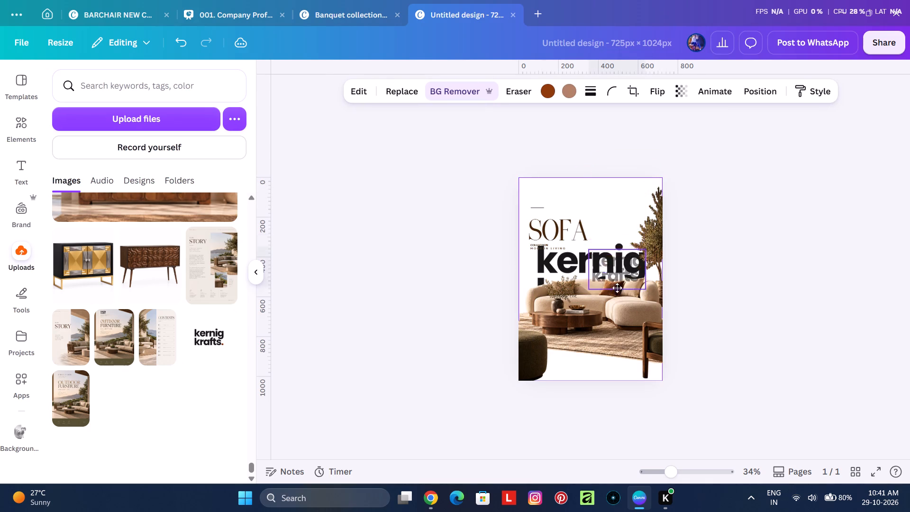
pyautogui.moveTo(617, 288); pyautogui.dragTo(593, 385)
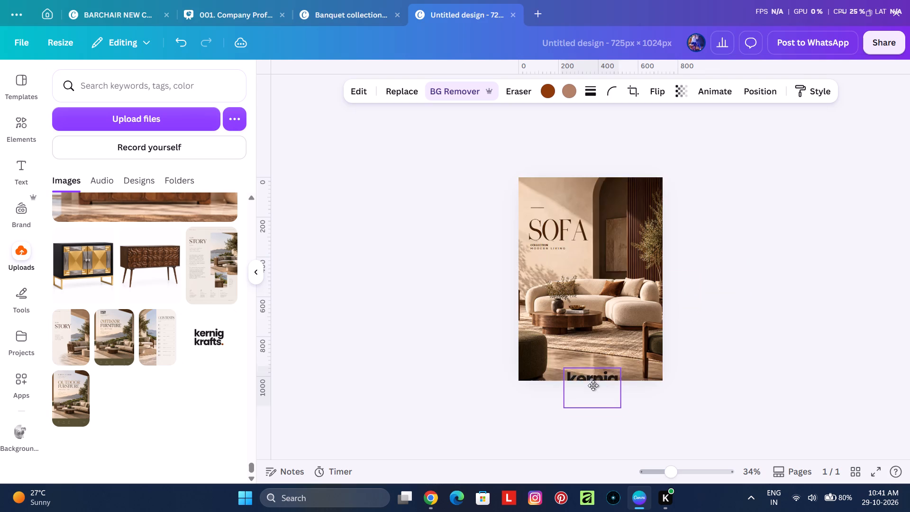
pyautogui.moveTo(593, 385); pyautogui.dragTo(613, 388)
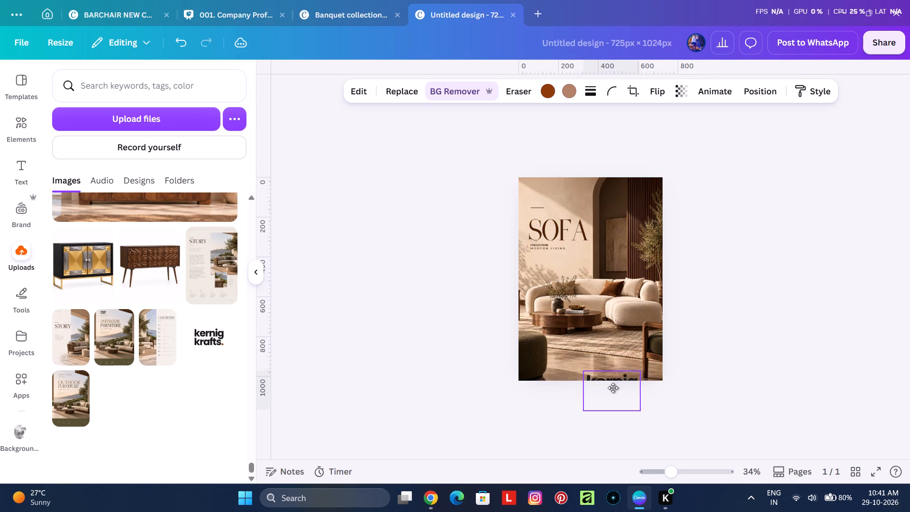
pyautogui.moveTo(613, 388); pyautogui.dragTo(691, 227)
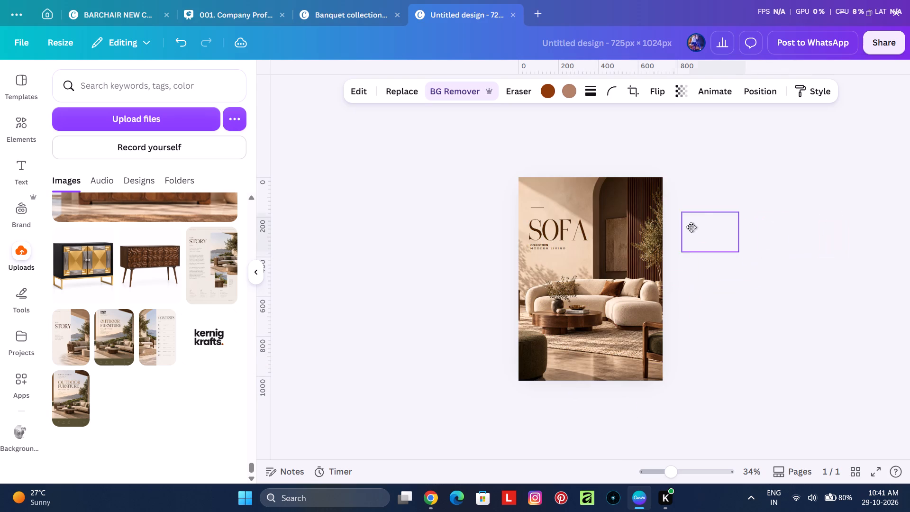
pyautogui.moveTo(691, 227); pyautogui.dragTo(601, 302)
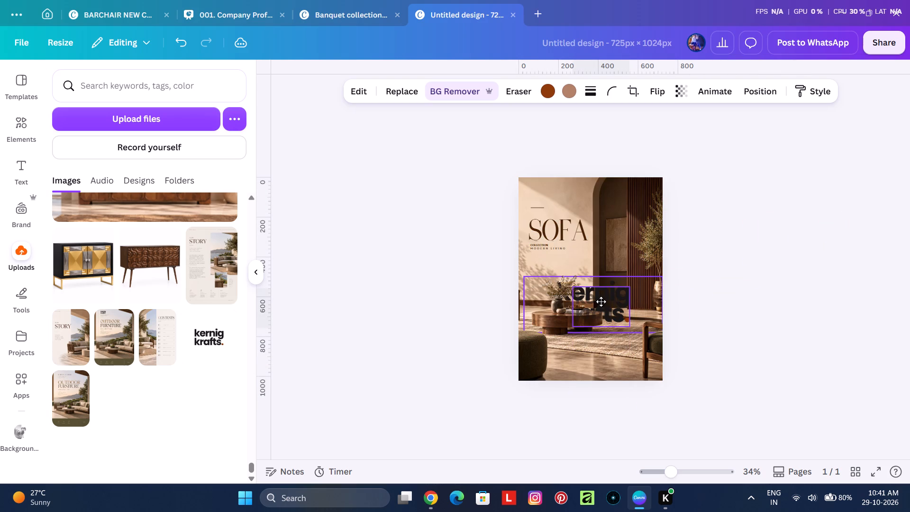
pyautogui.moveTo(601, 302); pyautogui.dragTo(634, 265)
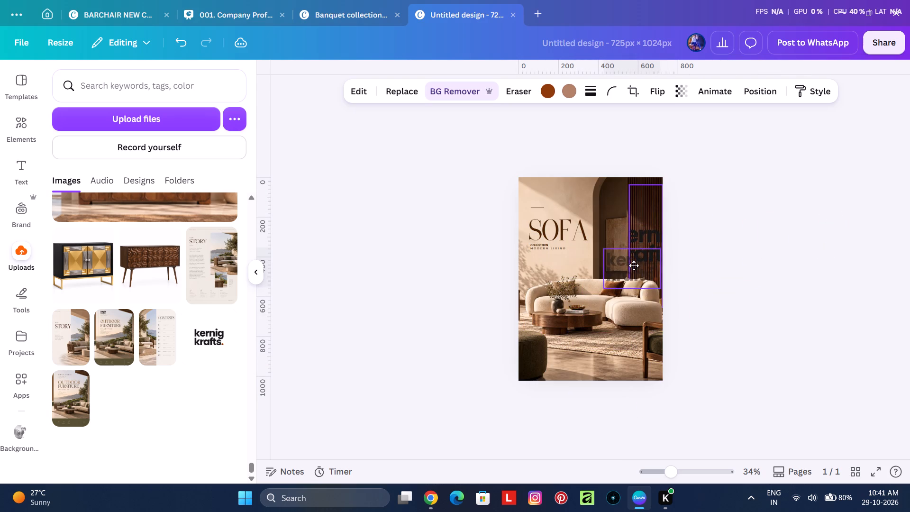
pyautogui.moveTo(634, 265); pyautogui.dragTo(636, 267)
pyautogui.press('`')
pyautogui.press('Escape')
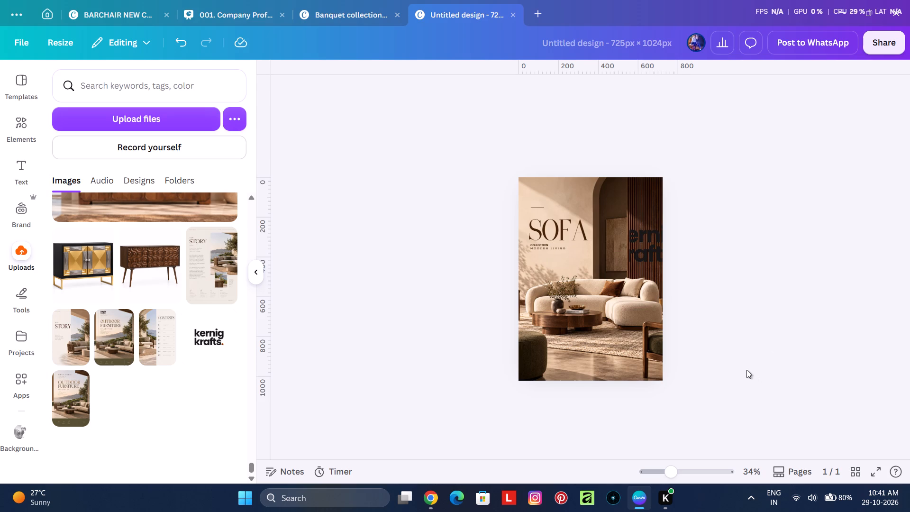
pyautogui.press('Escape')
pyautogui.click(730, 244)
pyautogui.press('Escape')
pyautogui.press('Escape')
# Undo the logo and cover edits back to a blank page.
pyautogui.hotkey('ctrl', 'z')
pyautogui.hotkey('ctrl', 'z')
pyautogui.hotkey('ctrl', 'z')
pyautogui.hotkey('ctrl', 'z')
pyautogui.hotkey('ctrl', 'z')
pyautogui.hotkey('ctrl', 'z')
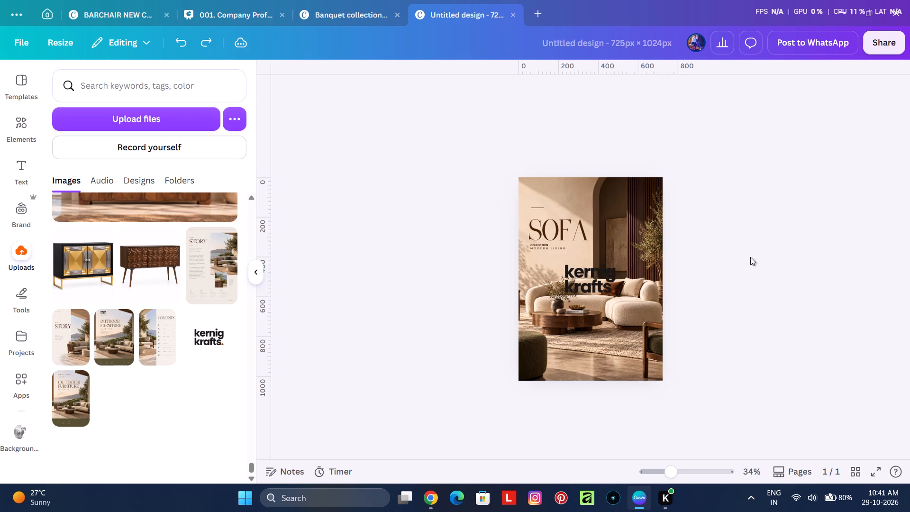
pyautogui.hotkey('ctrl', 'z')
pyautogui.hotkey('ctrl', 'z')
pyautogui.hotkey('ctrl', 'z')
pyautogui.hotkey('ctrl', 'z')
pyautogui.hotkey('ctrl', 'z')
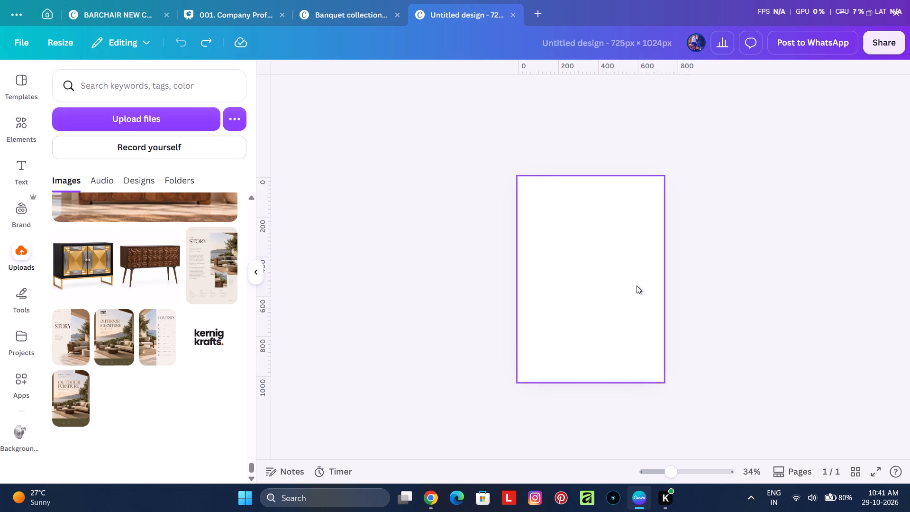
# Select everything remaining on the page, cut it, and deselect the page.
pyautogui.hotkey('ctrl', 'a')
pyautogui.hotkey('ctrl', 'x')
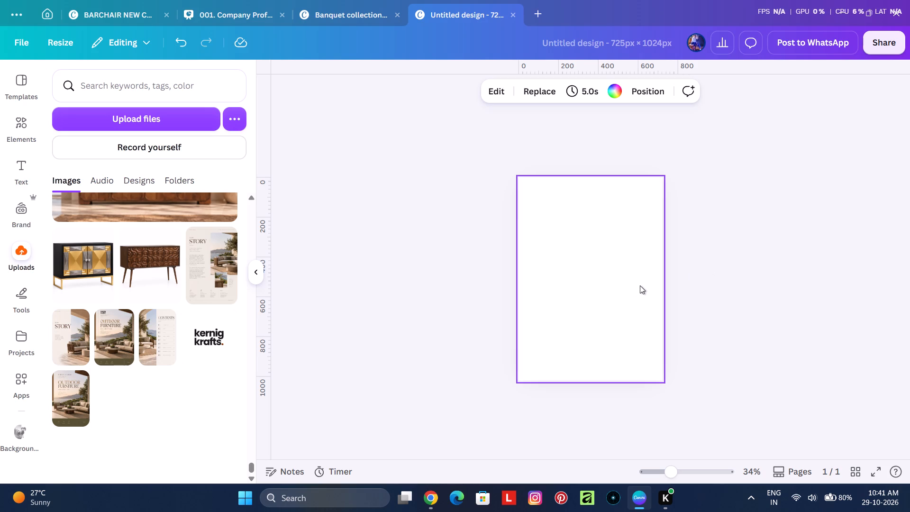
pyautogui.hotkey('ctrl', 'q')
pyautogui.click(446, 251)
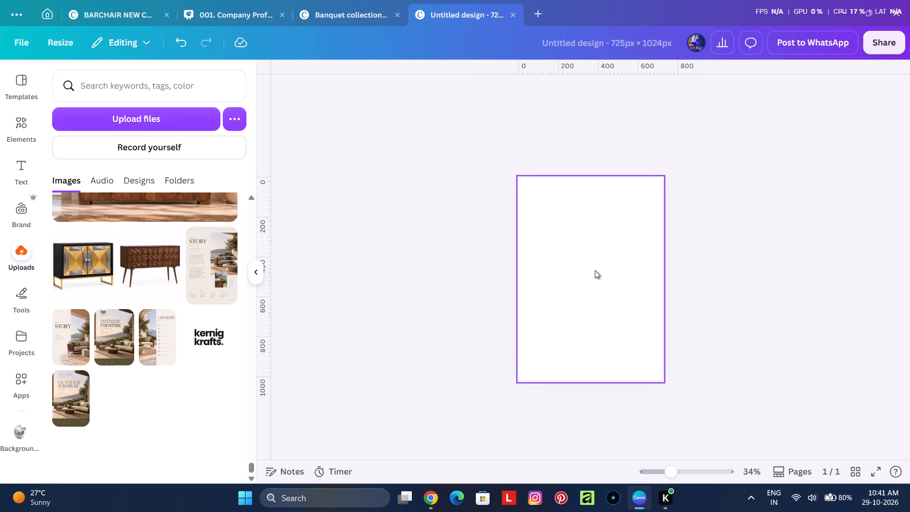
# Place the uploaded kernig krafts. logo with the white background on the blank page and deselect it.
pyautogui.click(595, 270)
pyautogui.scroll(19, 19, 335)
pyautogui.scroll(-2, 192, 305)
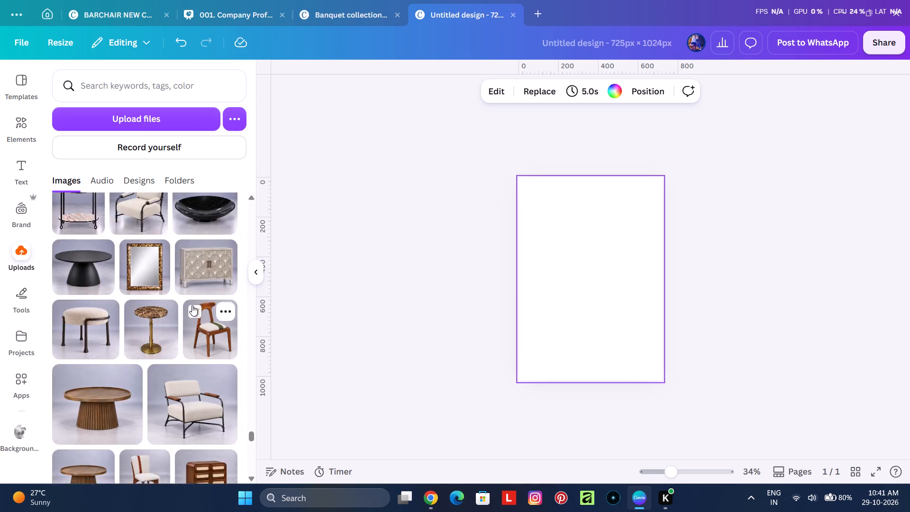
pyautogui.scroll(-19, 192, 305)
pyautogui.moveTo(203, 322); pyautogui.dragTo(284, 344)
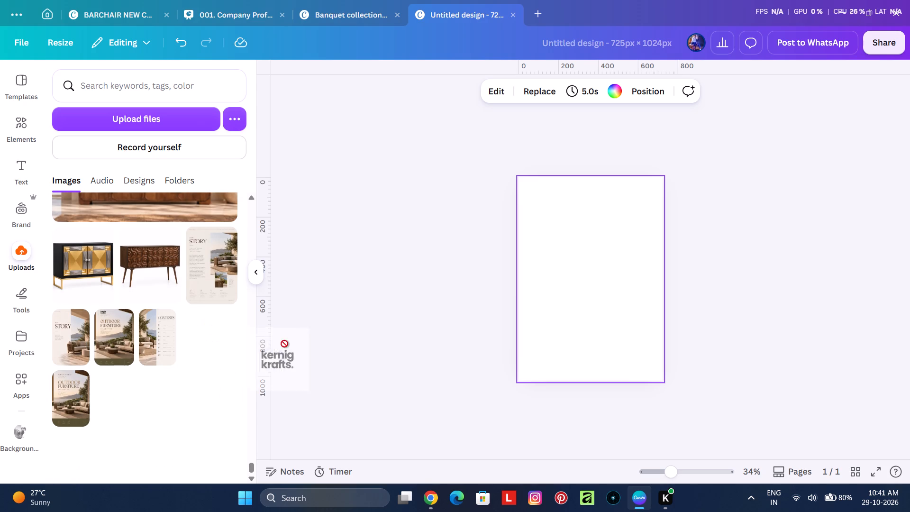
pyautogui.moveTo(284, 344); pyautogui.dragTo(563, 237)
pyautogui.click(412, 265)
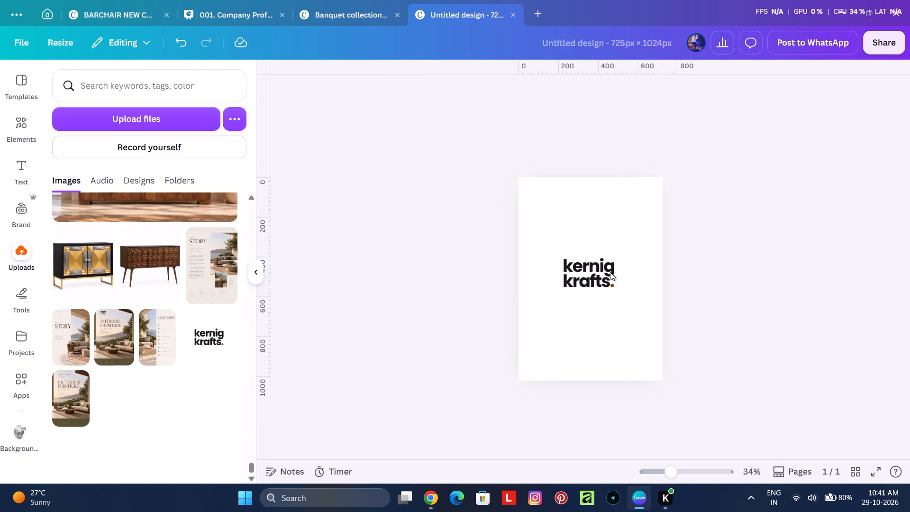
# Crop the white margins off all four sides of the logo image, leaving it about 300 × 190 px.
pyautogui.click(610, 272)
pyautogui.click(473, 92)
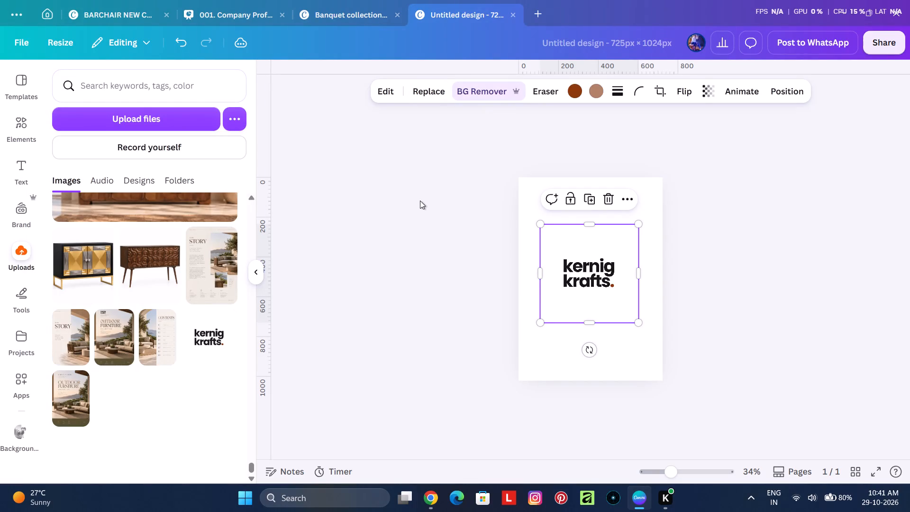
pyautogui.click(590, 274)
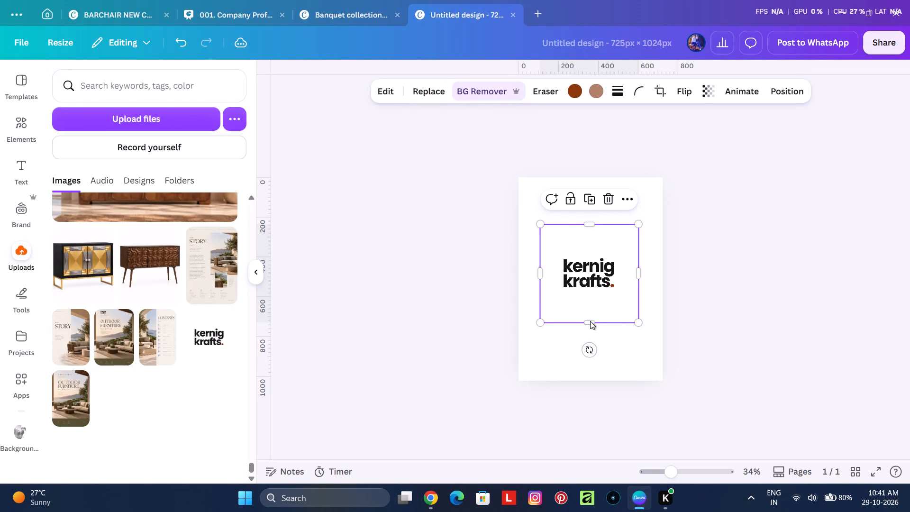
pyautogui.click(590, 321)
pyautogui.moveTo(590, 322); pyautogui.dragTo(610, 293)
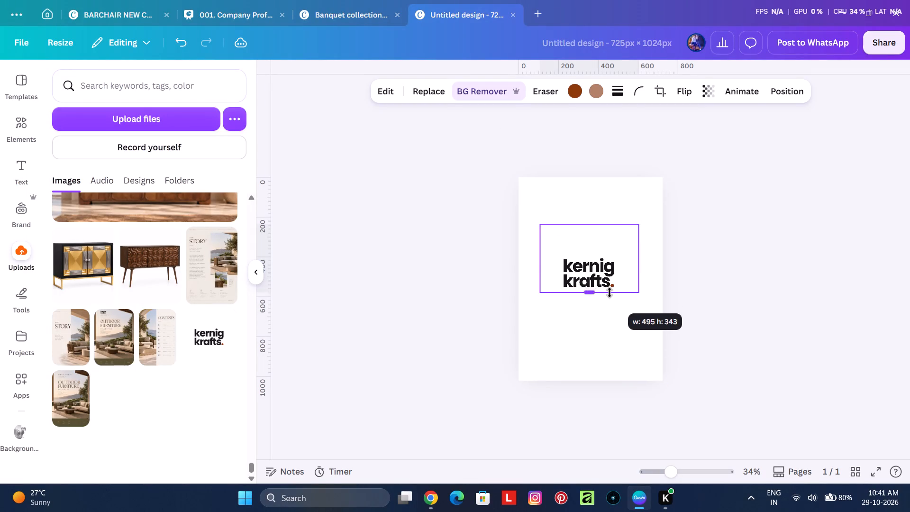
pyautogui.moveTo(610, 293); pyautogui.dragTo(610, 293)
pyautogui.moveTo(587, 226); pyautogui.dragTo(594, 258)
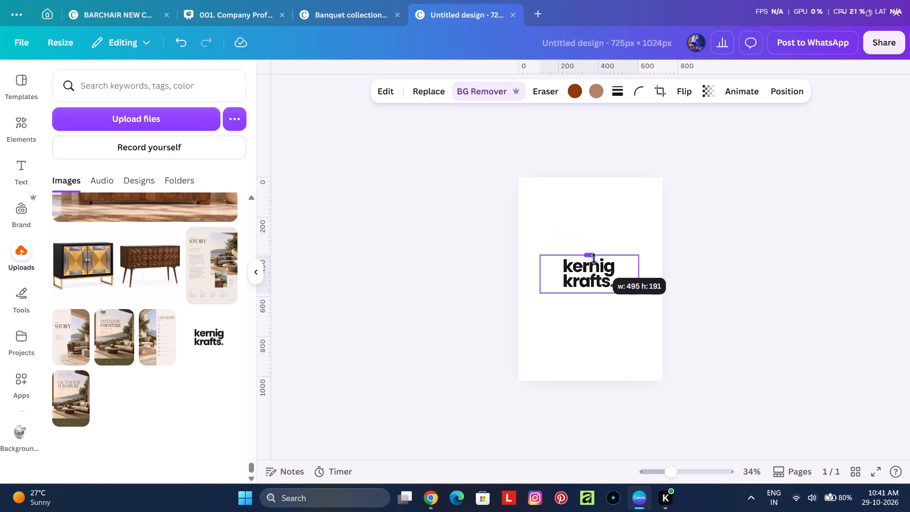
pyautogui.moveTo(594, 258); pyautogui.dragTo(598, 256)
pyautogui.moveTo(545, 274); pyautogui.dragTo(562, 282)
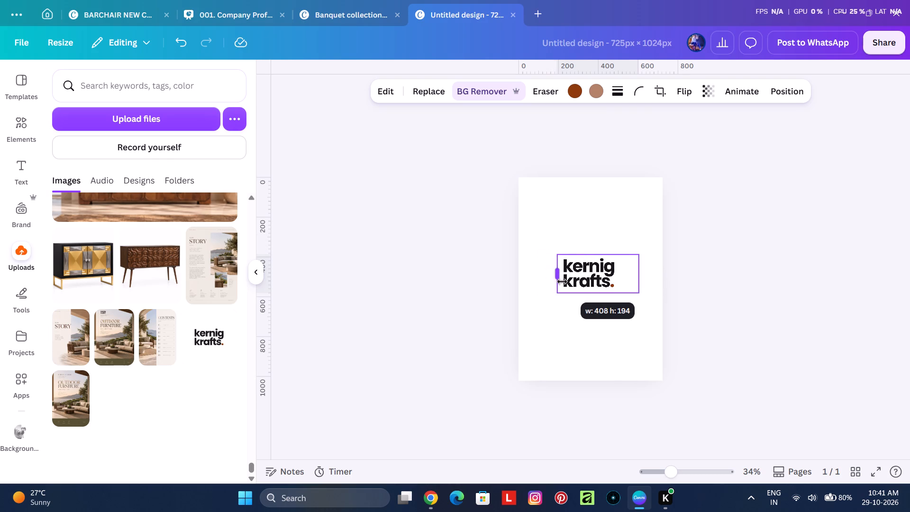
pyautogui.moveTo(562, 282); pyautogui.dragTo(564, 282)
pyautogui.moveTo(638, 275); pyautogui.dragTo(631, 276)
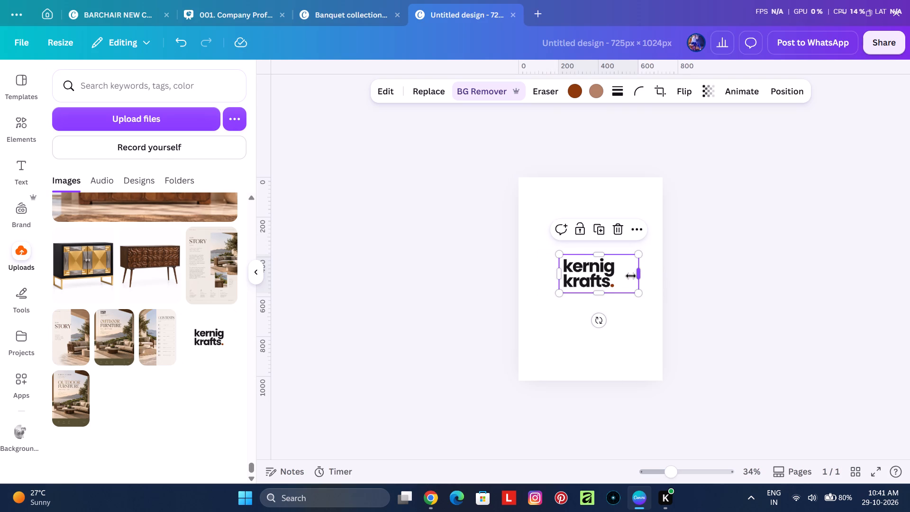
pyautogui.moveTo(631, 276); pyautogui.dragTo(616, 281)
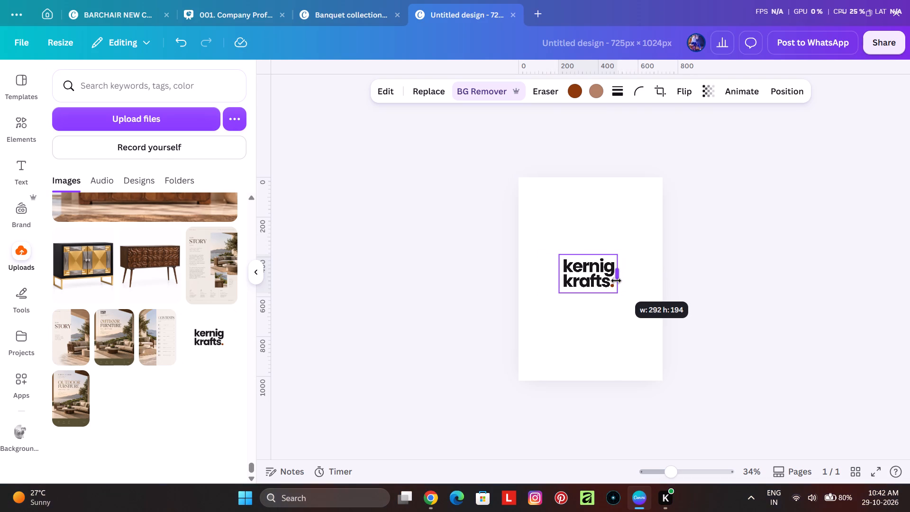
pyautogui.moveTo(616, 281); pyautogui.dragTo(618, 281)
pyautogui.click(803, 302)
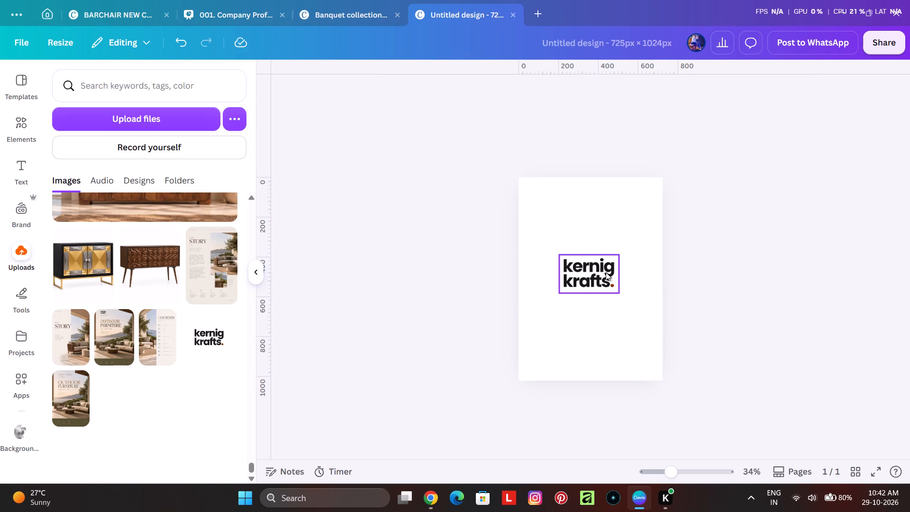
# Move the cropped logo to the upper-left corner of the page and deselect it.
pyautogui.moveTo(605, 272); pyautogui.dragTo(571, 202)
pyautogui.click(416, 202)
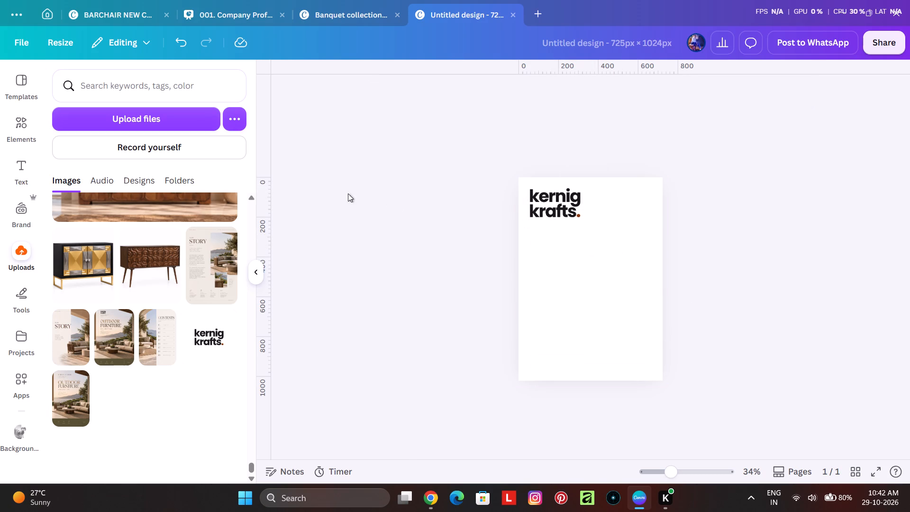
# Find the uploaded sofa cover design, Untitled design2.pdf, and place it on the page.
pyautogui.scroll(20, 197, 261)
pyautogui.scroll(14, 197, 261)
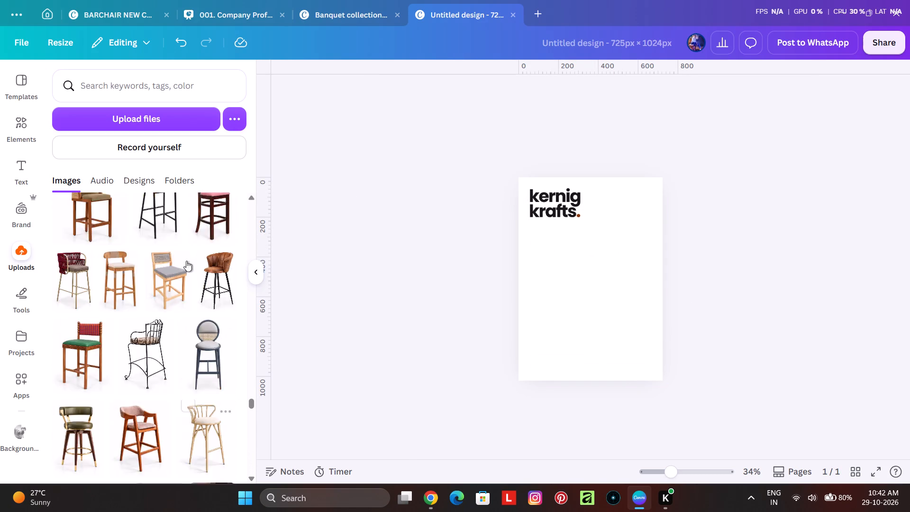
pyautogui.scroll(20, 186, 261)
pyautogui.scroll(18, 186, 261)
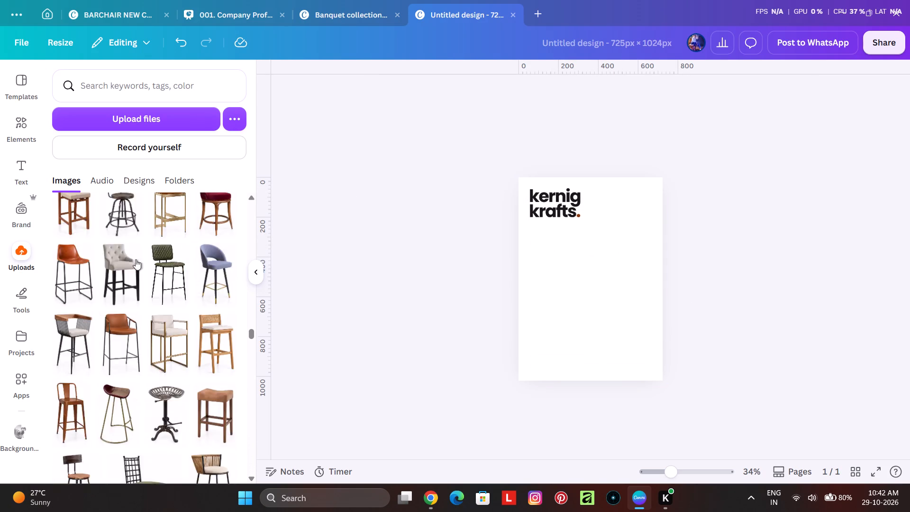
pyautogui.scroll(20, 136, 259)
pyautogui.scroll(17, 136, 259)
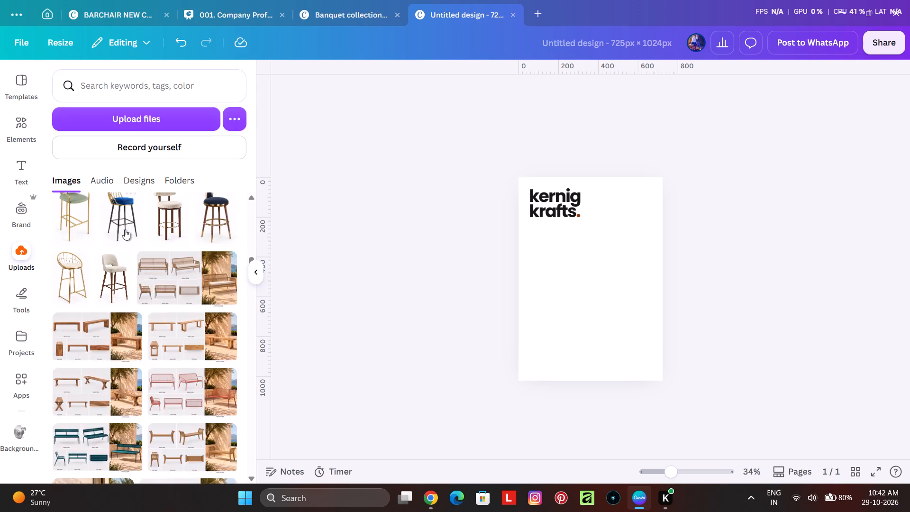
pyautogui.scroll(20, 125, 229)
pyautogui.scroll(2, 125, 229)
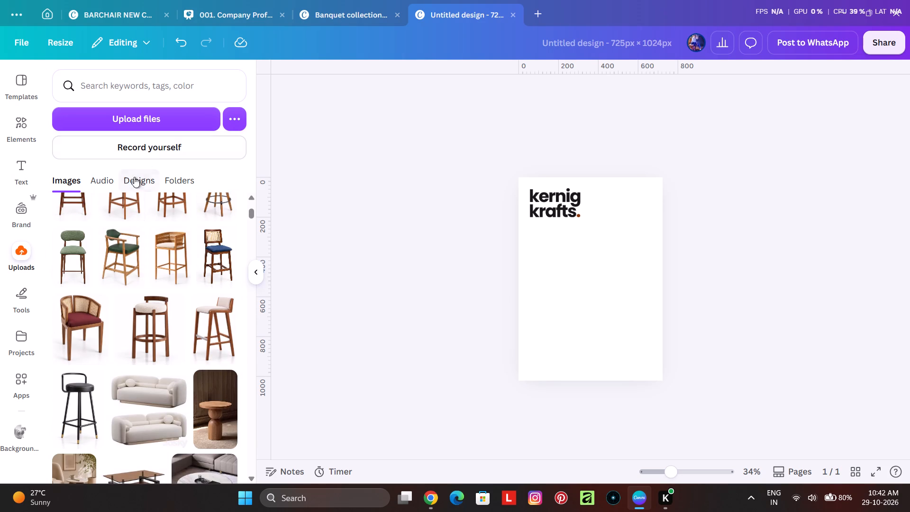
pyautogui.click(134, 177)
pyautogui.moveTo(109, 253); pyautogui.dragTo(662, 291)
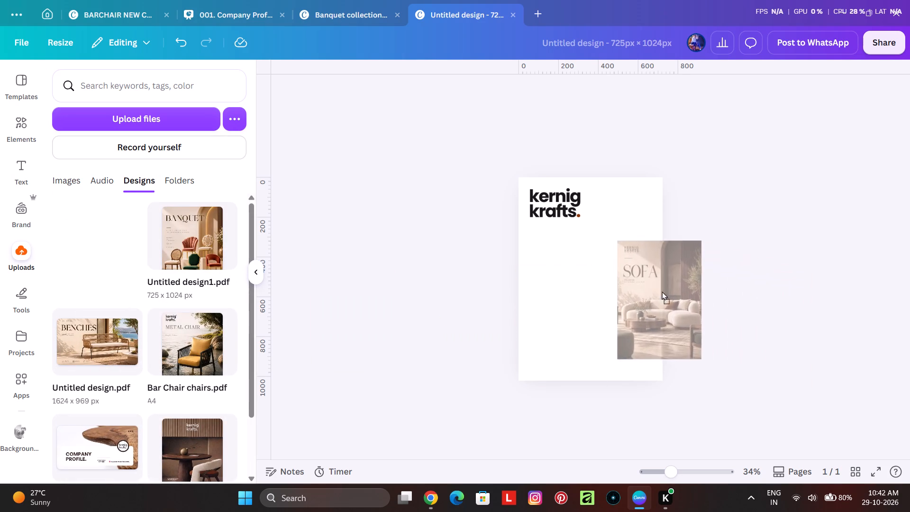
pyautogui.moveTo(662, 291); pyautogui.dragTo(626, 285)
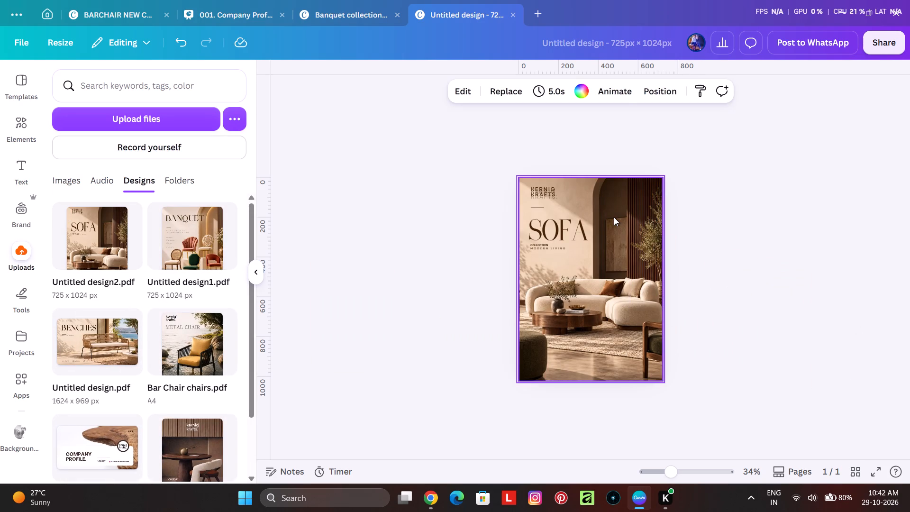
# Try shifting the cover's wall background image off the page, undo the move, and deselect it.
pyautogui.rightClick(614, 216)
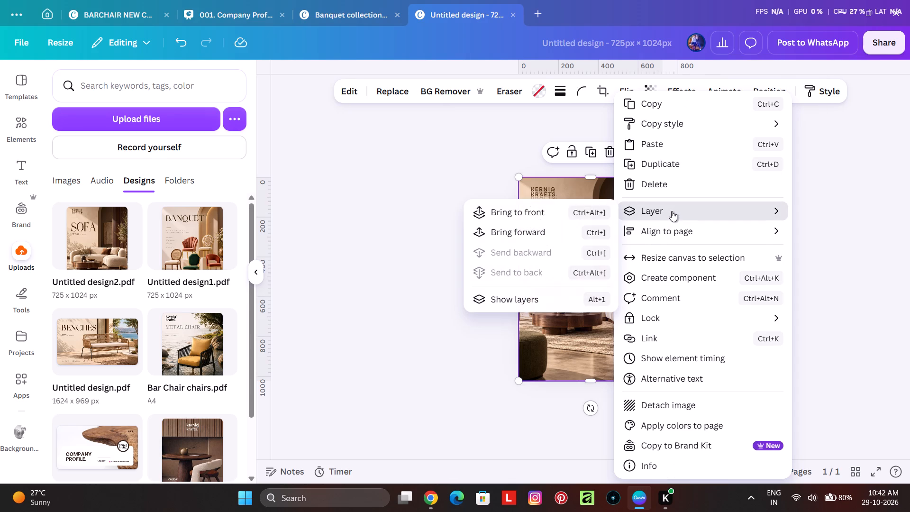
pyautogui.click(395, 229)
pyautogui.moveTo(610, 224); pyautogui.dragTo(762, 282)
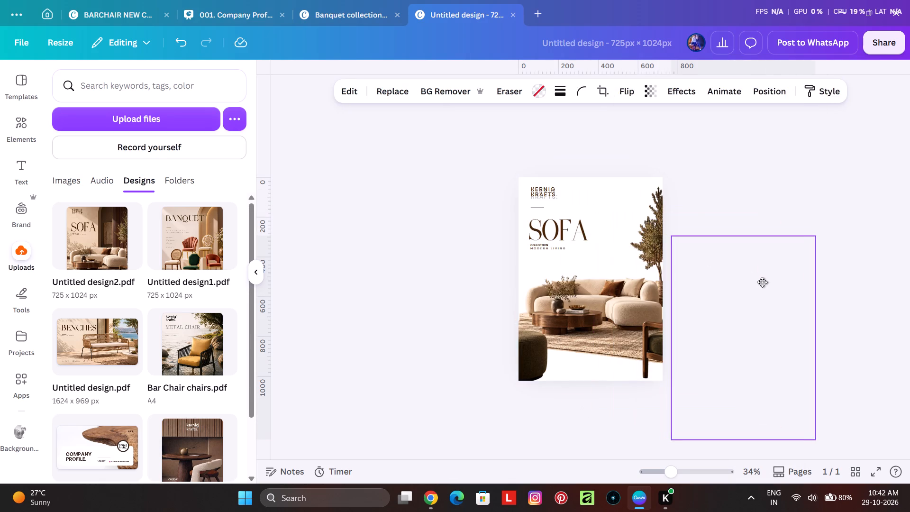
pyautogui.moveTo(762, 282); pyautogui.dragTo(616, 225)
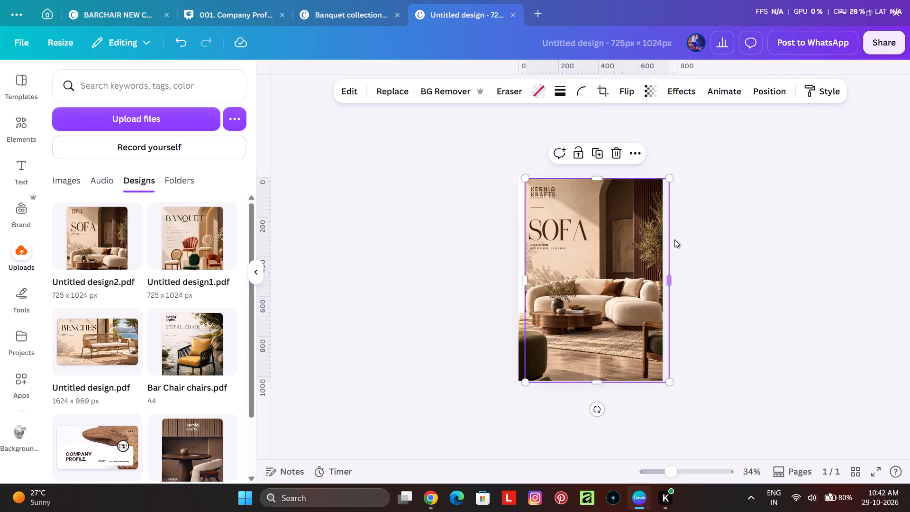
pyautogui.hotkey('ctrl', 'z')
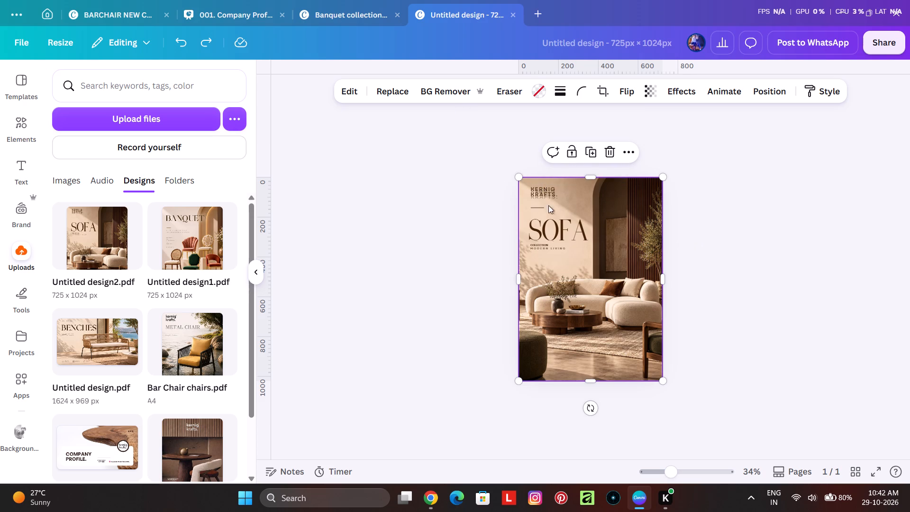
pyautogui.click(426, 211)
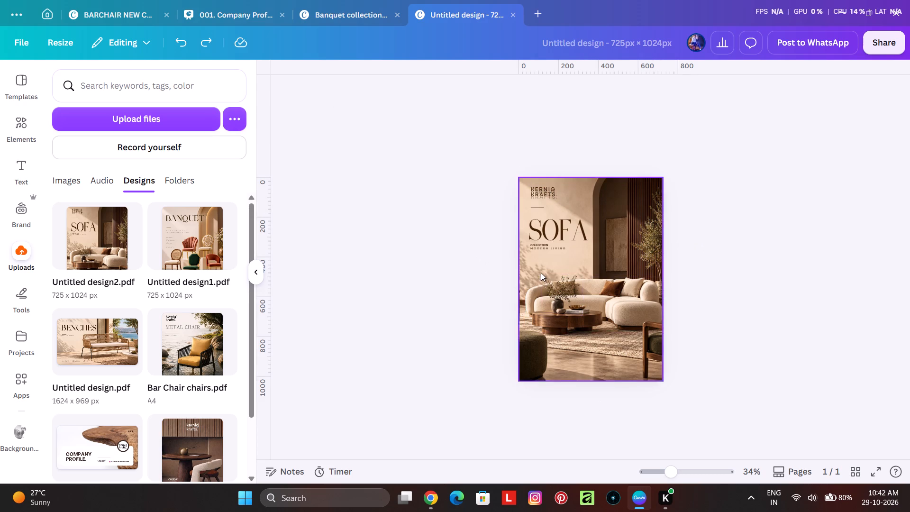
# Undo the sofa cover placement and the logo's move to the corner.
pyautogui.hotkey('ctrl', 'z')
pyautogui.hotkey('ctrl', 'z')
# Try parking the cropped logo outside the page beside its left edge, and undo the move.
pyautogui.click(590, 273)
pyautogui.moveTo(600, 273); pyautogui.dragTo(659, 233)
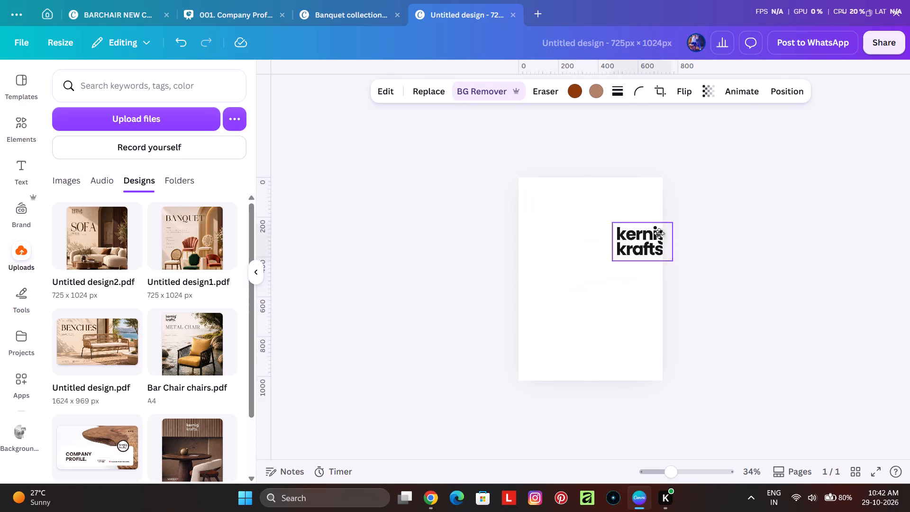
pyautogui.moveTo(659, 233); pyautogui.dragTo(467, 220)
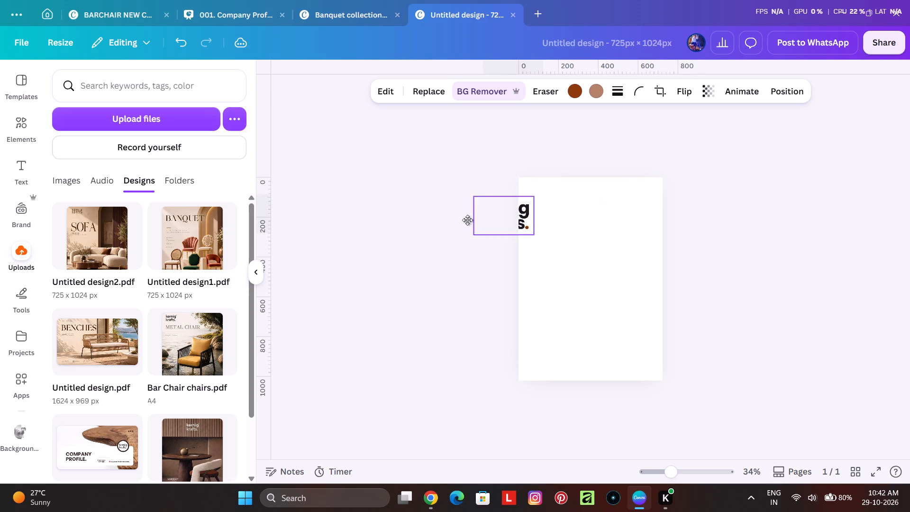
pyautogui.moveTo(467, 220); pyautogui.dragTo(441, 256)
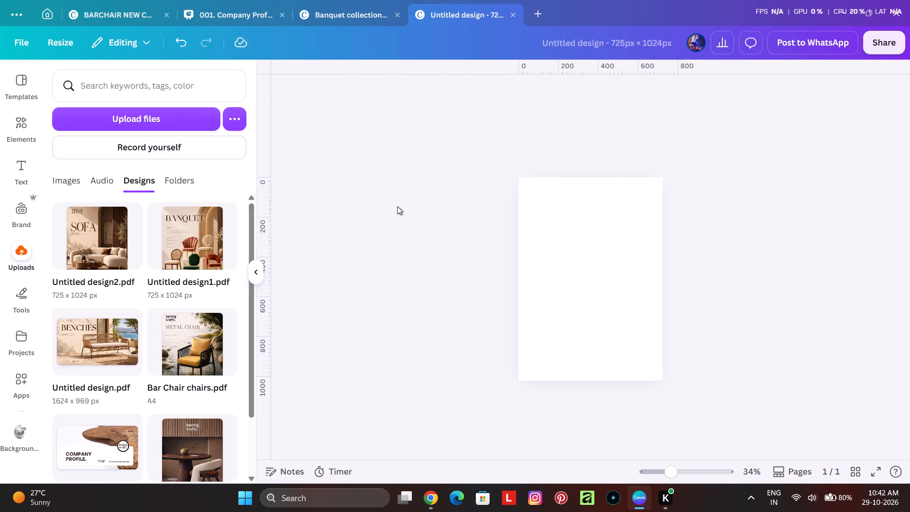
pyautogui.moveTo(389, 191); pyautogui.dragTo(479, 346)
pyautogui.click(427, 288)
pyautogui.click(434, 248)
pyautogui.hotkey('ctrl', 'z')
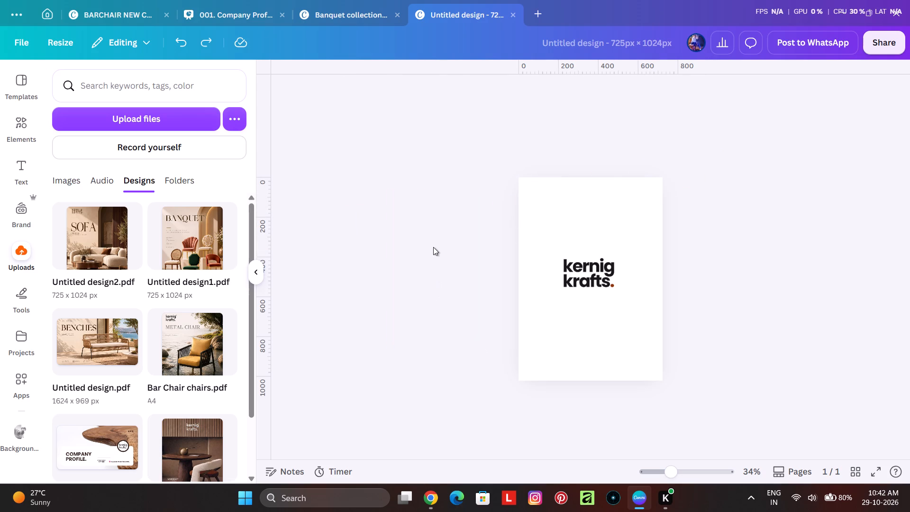
# Delete the cropped logo from the page.
pyautogui.click(574, 276)
pyautogui.press('Delete')
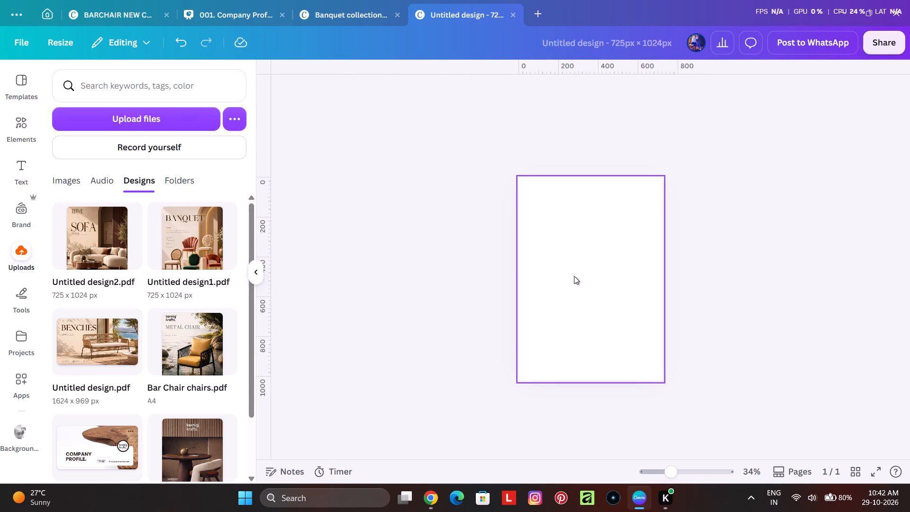
# Place the uploaded sofa cover design, Untitled design2.pdf, on the blank page and deselect it.
pyautogui.scroll(1, 36, 270)
pyautogui.moveTo(89, 257); pyautogui.dragTo(438, 280)
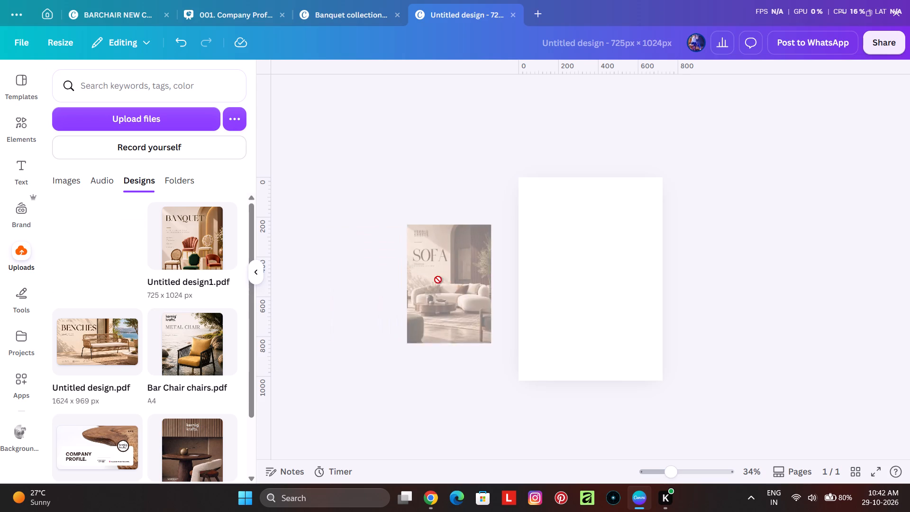
pyautogui.moveTo(438, 280); pyautogui.dragTo(565, 247)
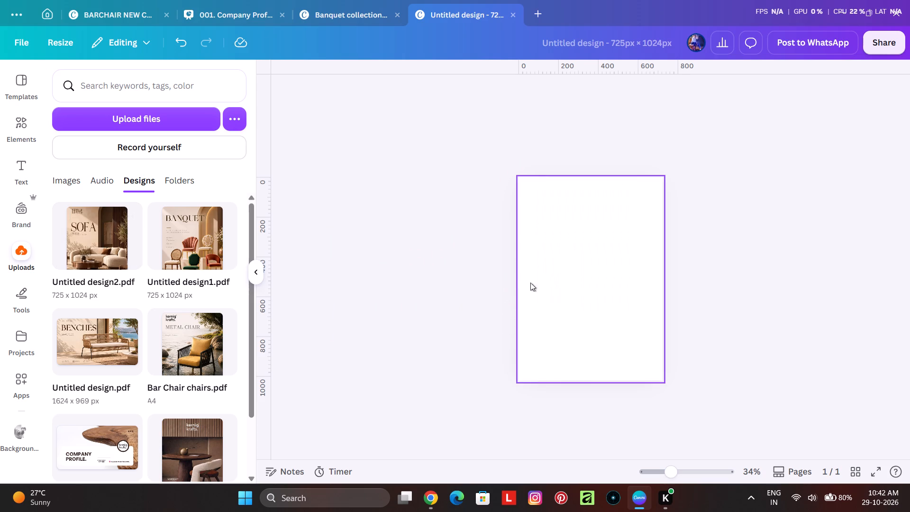
pyautogui.click(412, 265)
# Delete the KERNIG KRAFTS. text and its overlapping shadow elements above the short line on the cover.
pyautogui.keyDown('ctrl'); pyautogui.scroll(10, 541, 203); pyautogui.keyUp('ctrl')
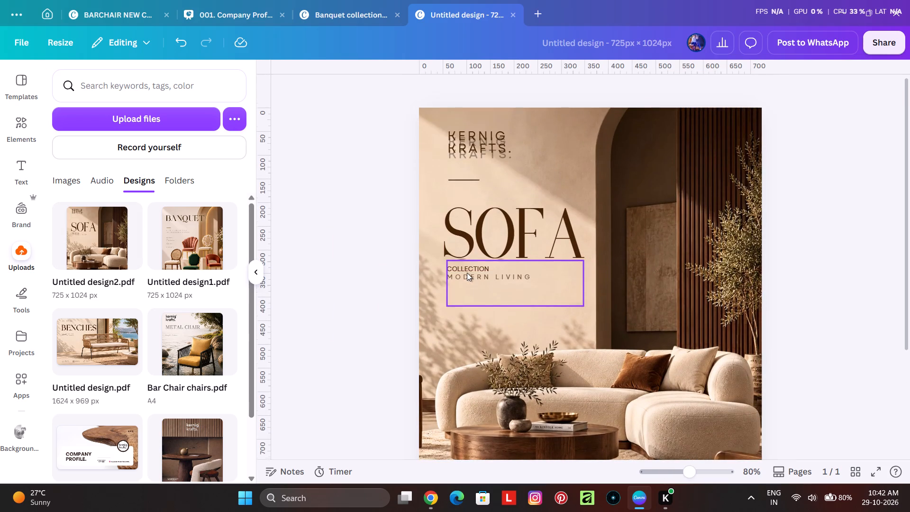
pyautogui.keyDown('ctrl'); pyautogui.scroll(3, 473, 248); pyautogui.keyUp('ctrl')
pyautogui.scroll(4, 409, 304)
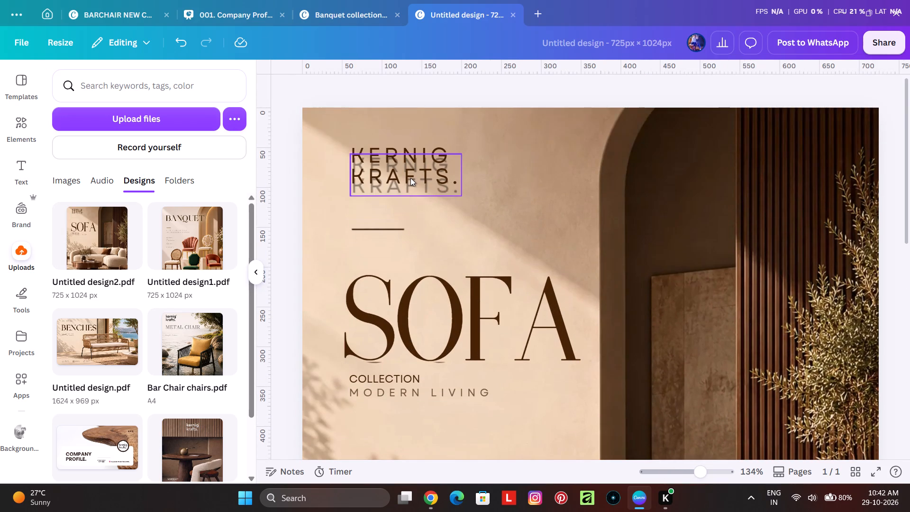
pyautogui.click(410, 178)
pyautogui.press('Delete')
pyautogui.click(410, 177)
pyautogui.press('Delete')
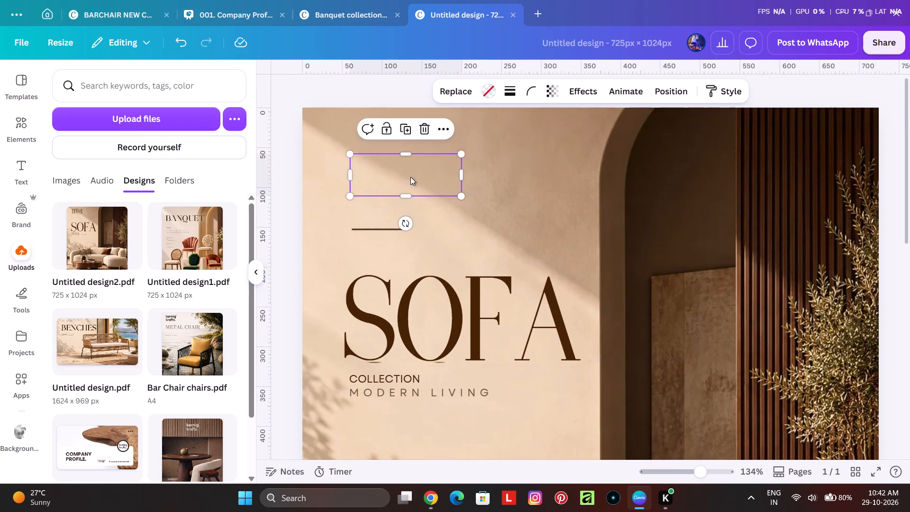
pyautogui.click(410, 177)
pyautogui.press('Delete')
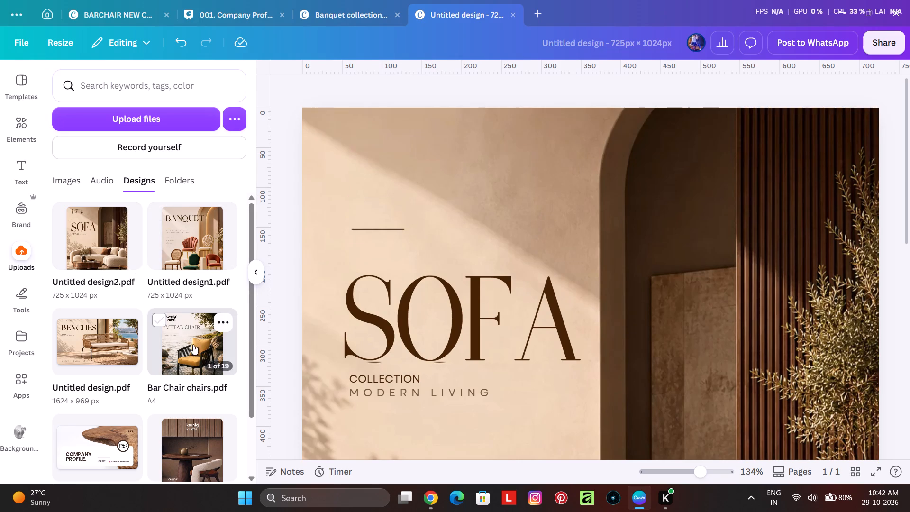
# Find the kernig krafts. logo at the end of the uploaded images.
pyautogui.moveTo(82, 189); pyautogui.dragTo(81, 194)
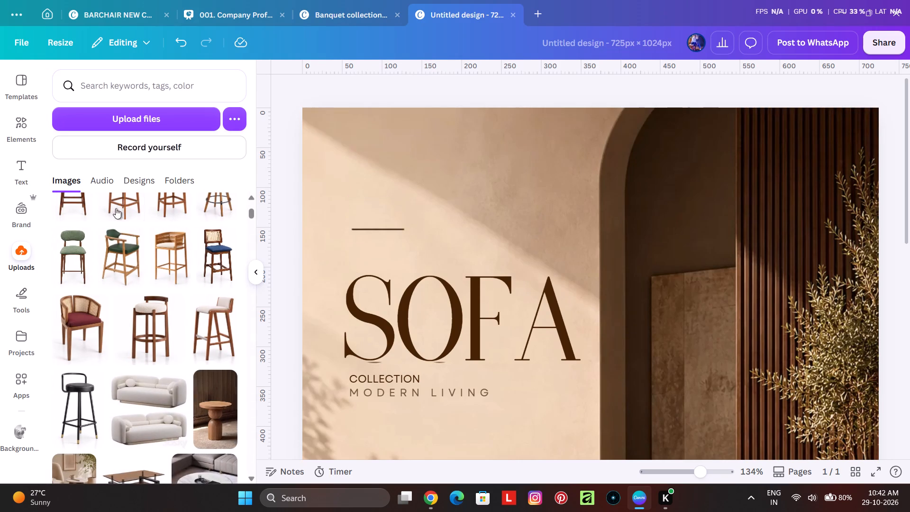
pyautogui.moveTo(251, 210); pyautogui.dragTo(267, 322)
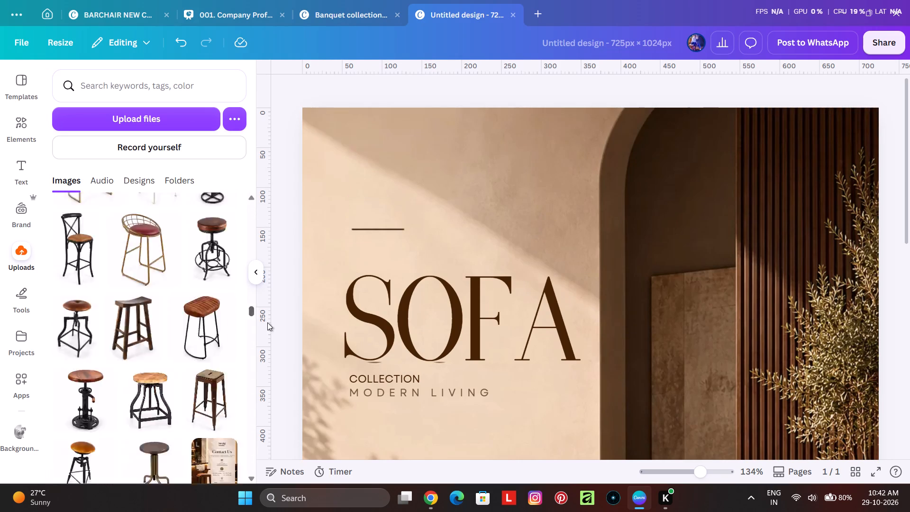
pyautogui.moveTo(267, 322); pyautogui.dragTo(279, 485)
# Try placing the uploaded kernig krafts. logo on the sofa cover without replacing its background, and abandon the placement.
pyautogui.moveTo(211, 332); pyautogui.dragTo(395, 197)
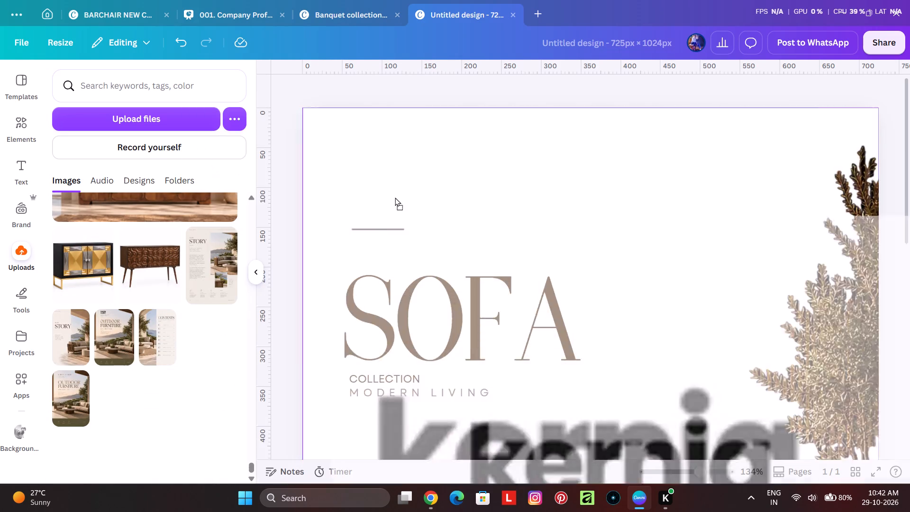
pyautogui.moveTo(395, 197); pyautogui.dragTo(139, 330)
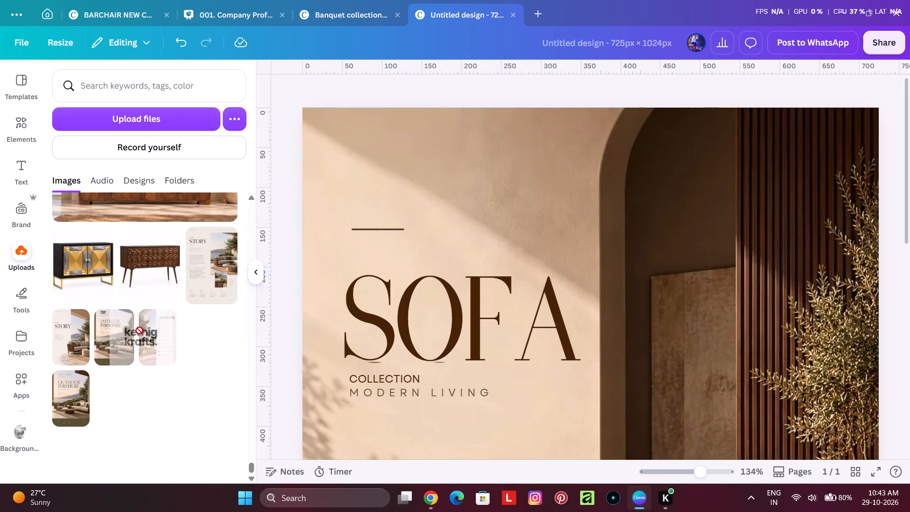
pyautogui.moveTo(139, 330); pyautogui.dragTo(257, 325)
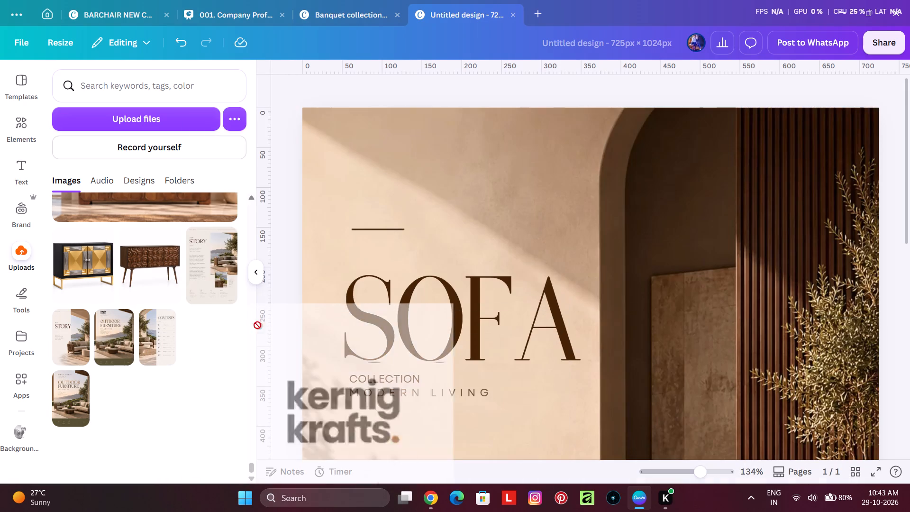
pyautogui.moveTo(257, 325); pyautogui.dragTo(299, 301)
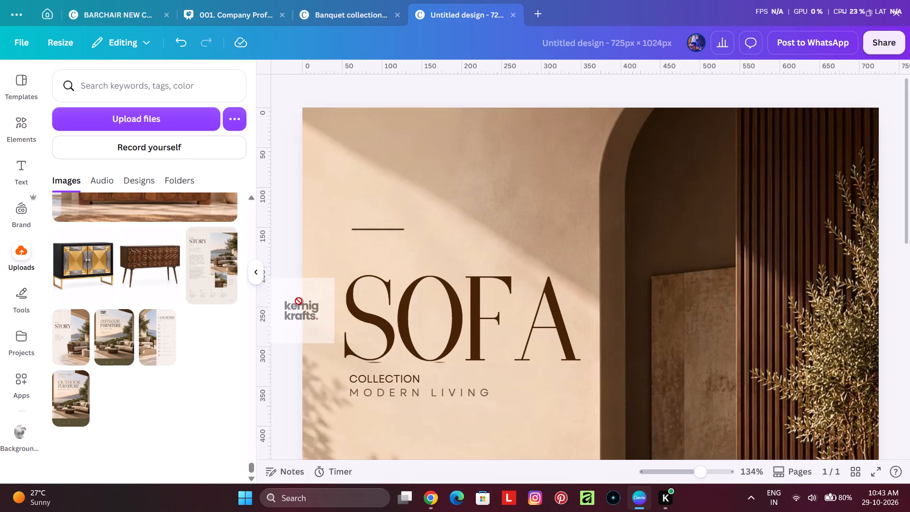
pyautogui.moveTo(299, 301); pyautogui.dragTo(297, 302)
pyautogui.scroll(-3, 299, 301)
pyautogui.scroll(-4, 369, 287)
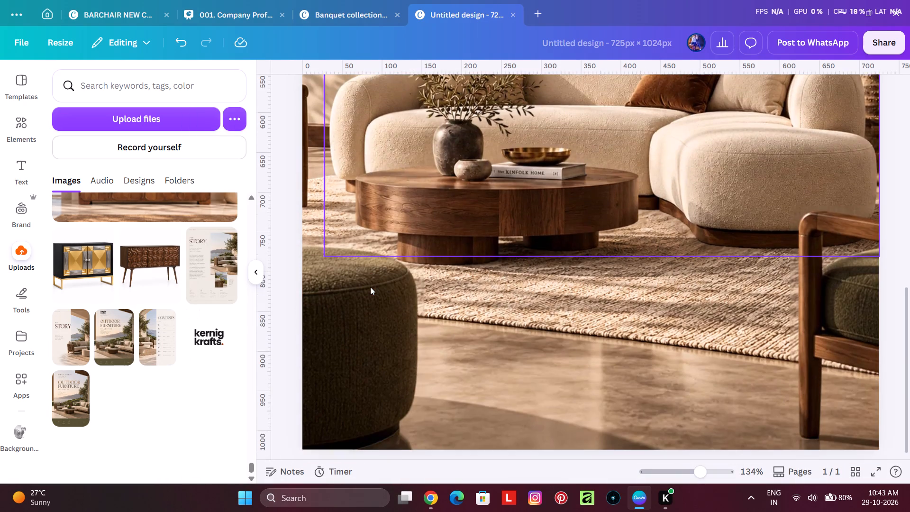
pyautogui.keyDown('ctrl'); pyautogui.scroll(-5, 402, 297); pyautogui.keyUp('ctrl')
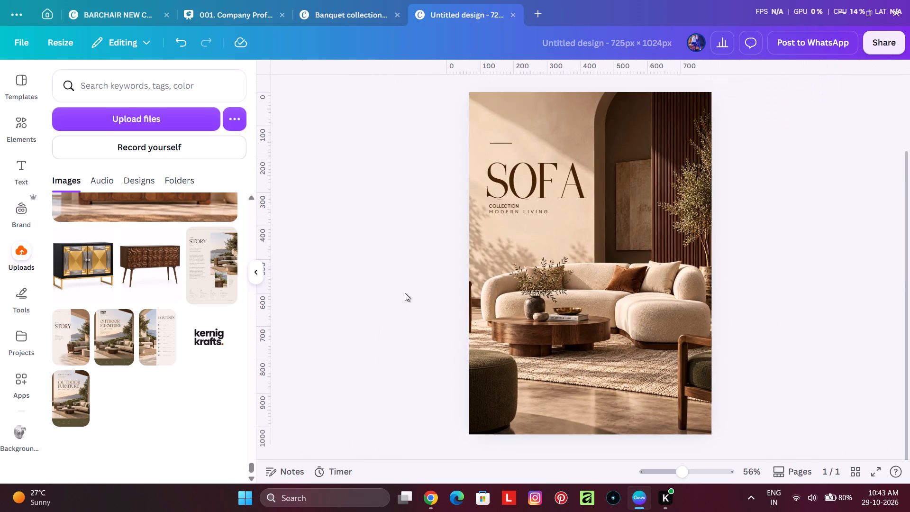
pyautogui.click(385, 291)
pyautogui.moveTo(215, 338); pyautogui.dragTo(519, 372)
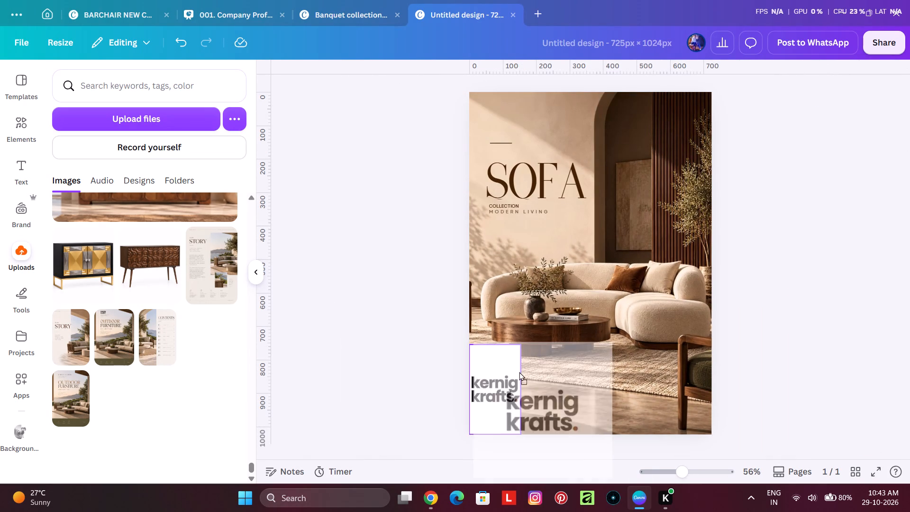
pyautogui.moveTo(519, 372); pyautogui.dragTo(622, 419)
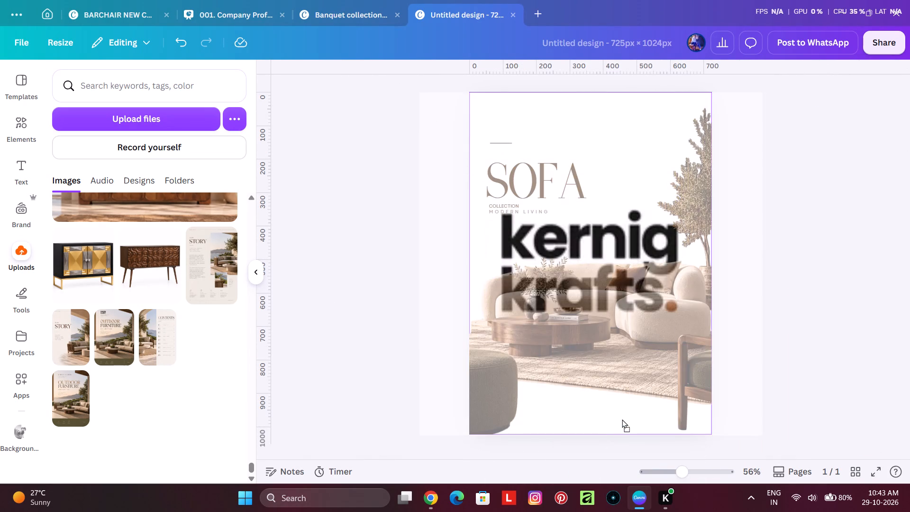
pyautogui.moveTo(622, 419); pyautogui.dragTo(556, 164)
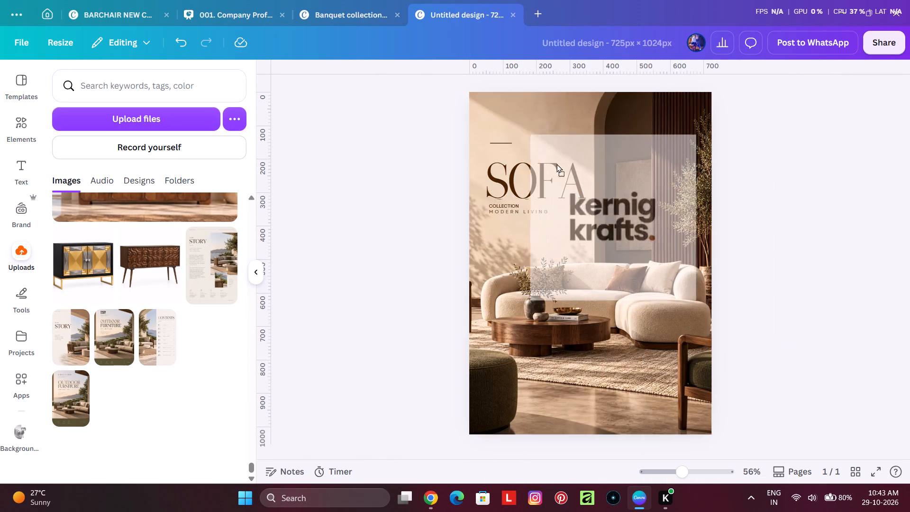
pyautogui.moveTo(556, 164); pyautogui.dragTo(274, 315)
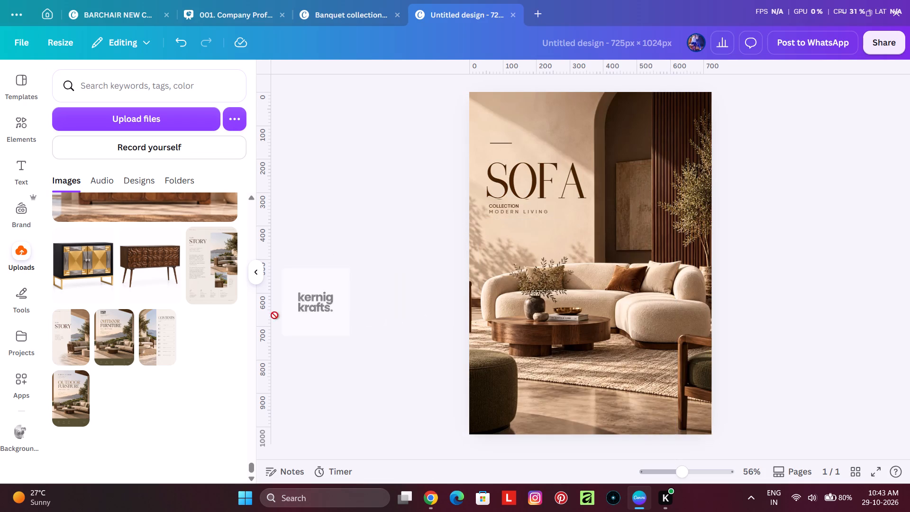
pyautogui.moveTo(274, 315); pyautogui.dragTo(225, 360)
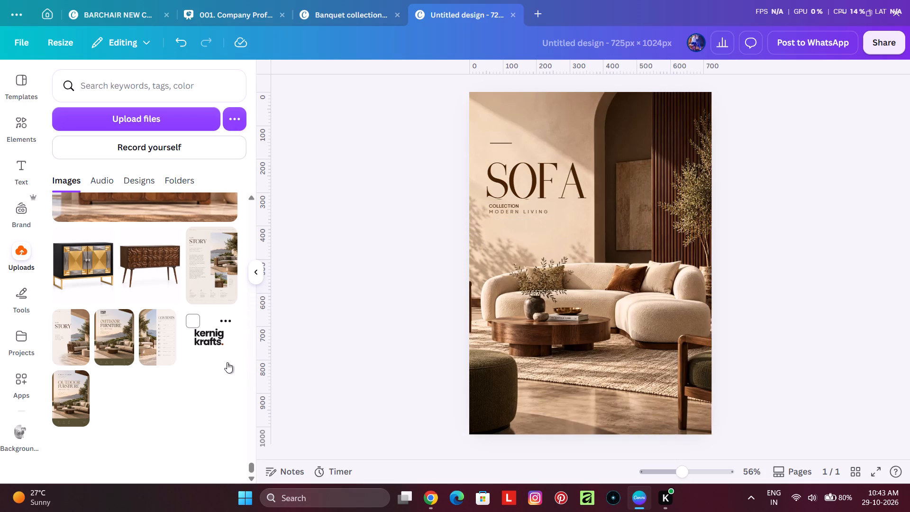
# Undo the last deletion to restore the image frame above the short line, and fill it with the kernig krafts. logo.
pyautogui.hotkey('ctrl', 'z')
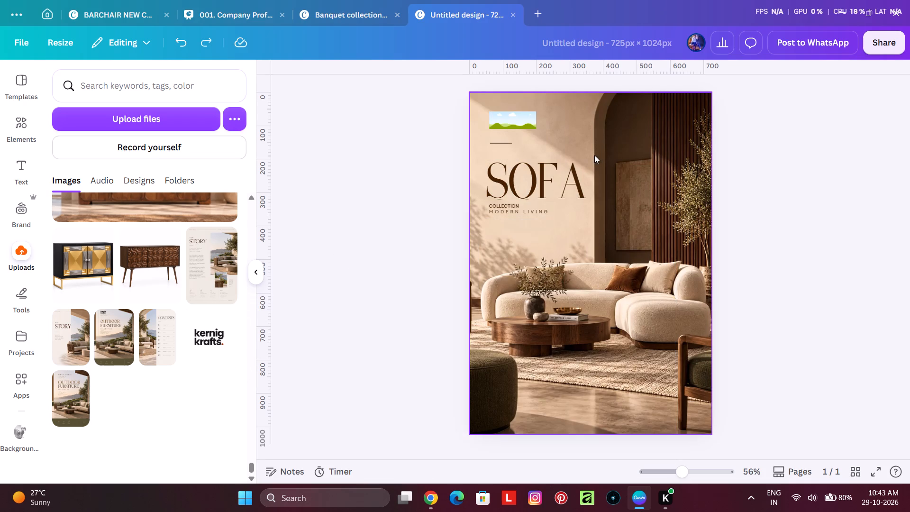
pyautogui.moveTo(217, 326); pyautogui.dragTo(484, 148)
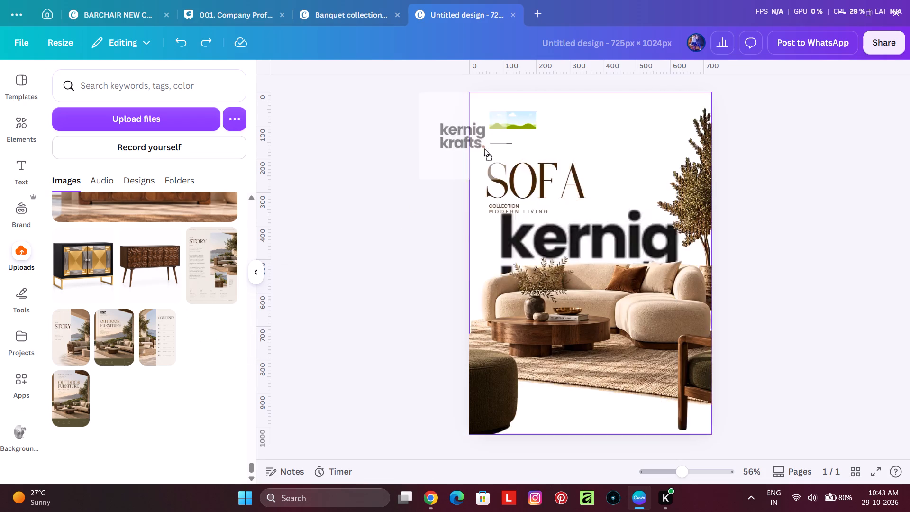
pyautogui.moveTo(484, 148); pyautogui.dragTo(521, 115)
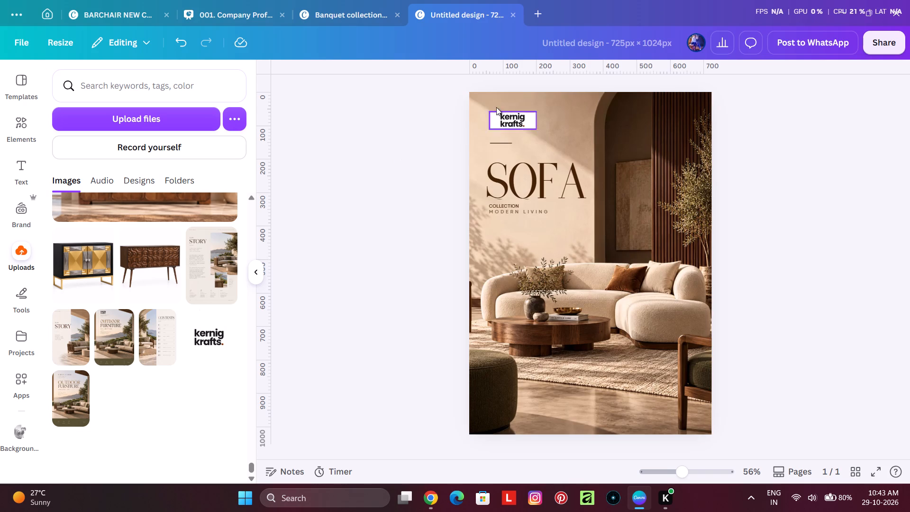
# Remove the white background from the kernig krafts. logo on the cover and deselect it.
pyautogui.keyDown('ctrl'); pyautogui.scroll(3, 497, 106); pyautogui.keyUp('ctrl')
pyautogui.click(485, 123)
pyautogui.click(426, 90)
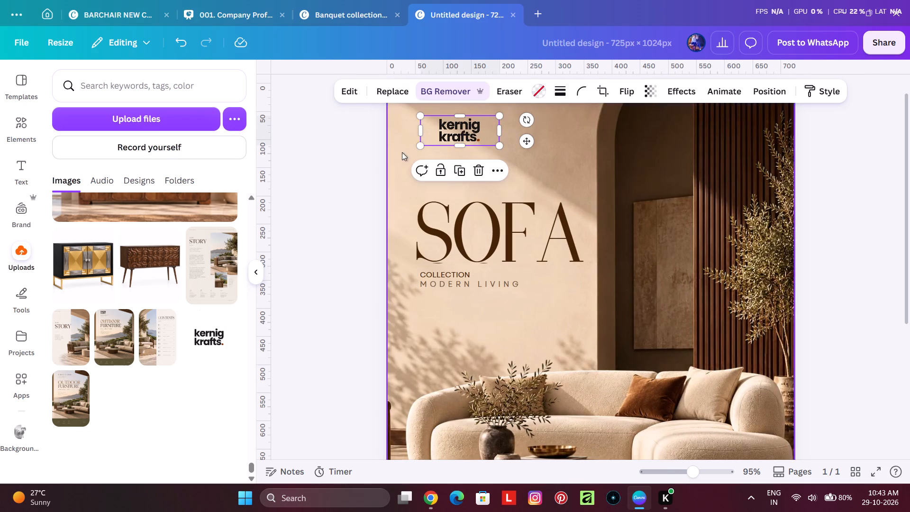
pyautogui.click(349, 151)
# Move the logo left so its lettering lines up with the left end of the short line.
pyautogui.scroll(2, 458, 137)
pyautogui.keyDown('ctrl'); pyautogui.scroll(5, 442, 164); pyautogui.keyUp('ctrl')
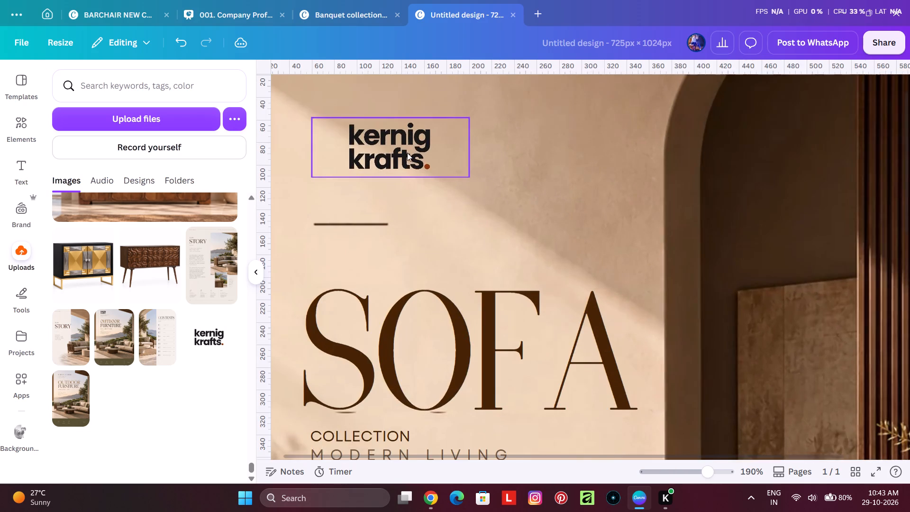
pyautogui.moveTo(407, 151); pyautogui.dragTo(366, 148)
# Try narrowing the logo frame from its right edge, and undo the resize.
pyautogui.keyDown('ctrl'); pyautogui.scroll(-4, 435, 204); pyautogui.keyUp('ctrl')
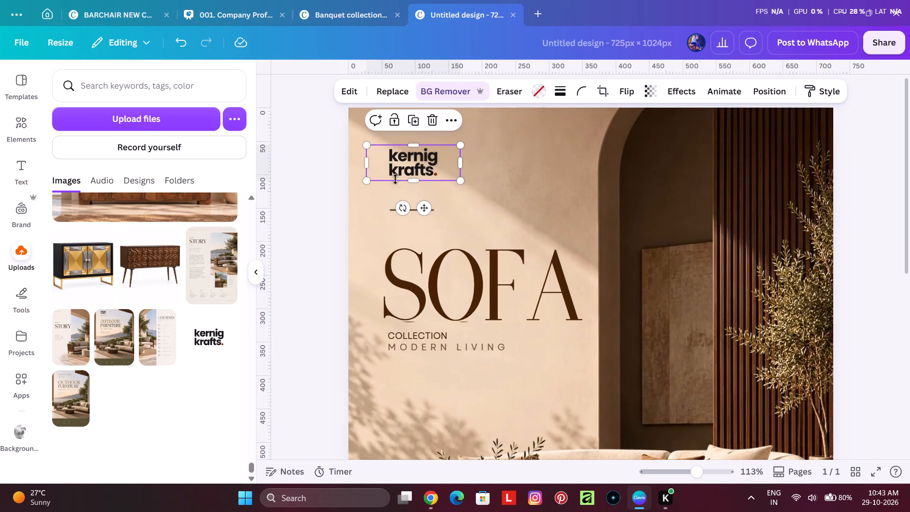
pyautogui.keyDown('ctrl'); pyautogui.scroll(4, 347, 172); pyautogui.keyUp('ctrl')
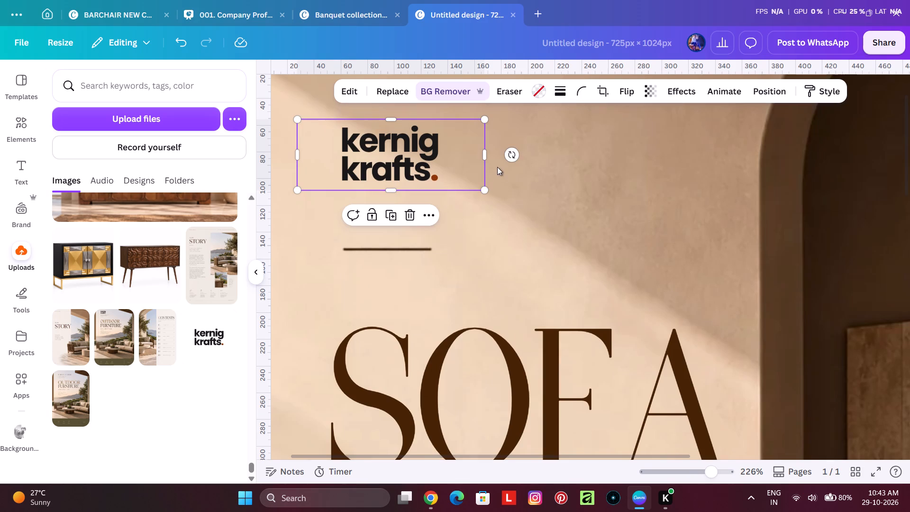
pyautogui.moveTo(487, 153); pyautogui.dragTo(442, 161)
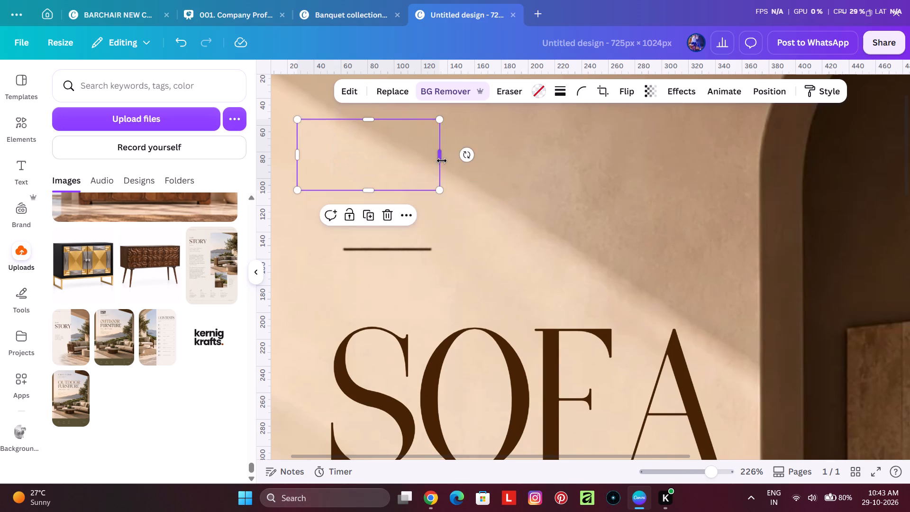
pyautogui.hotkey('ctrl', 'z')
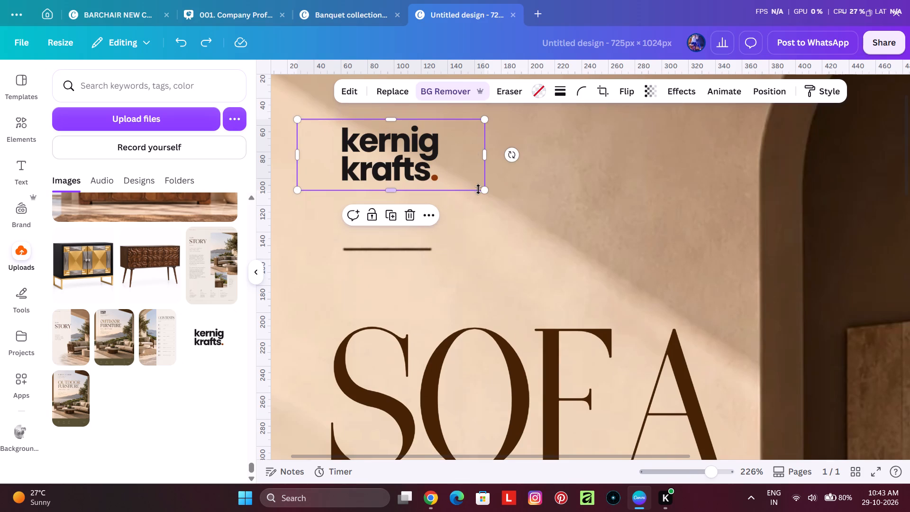
# Enlarge the logo frame proportionally to about 232 px wide, realign its lettering with the short line's left end, and deselect it.
pyautogui.moveTo(485, 191); pyautogui.dragTo(602, 256)
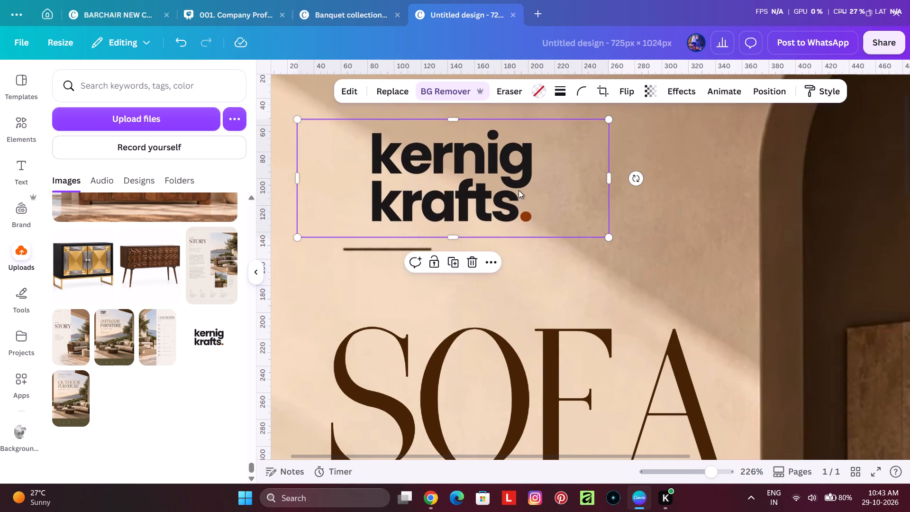
pyautogui.moveTo(519, 190); pyautogui.dragTo(487, 190)
pyautogui.keyDown('ctrl'); pyautogui.scroll(-6, 488, 190); pyautogui.keyUp('ctrl')
pyautogui.click(402, 210)
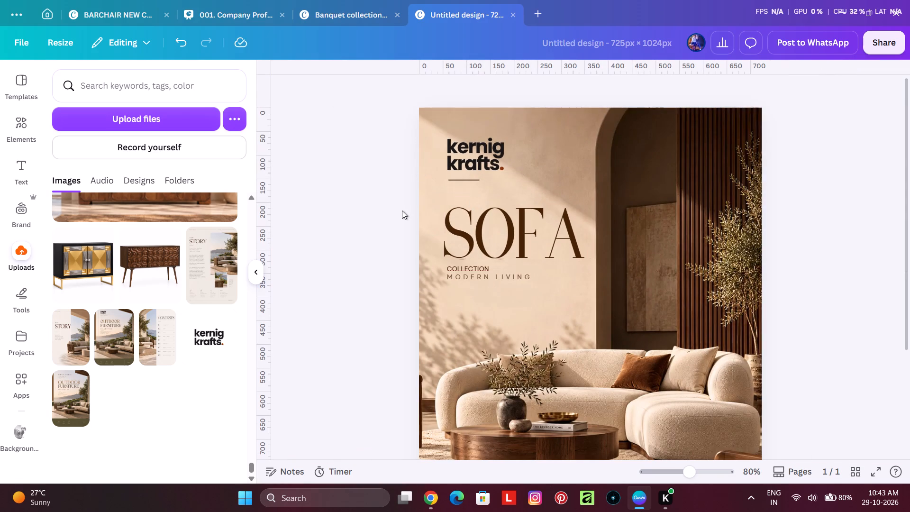
# Nudge the logo about 1 px right to fine-tune its alignment with the short line, and deselect it.
pyautogui.keyDown('ctrl'); pyautogui.scroll(2, 466, 183); pyautogui.keyUp('ctrl')
pyautogui.keyDown('ctrl'); pyautogui.scroll(3, 425, 186); pyautogui.keyUp('ctrl')
pyautogui.keyDown('ctrl'); pyautogui.scroll(2, 342, 147); pyautogui.keyUp('ctrl')
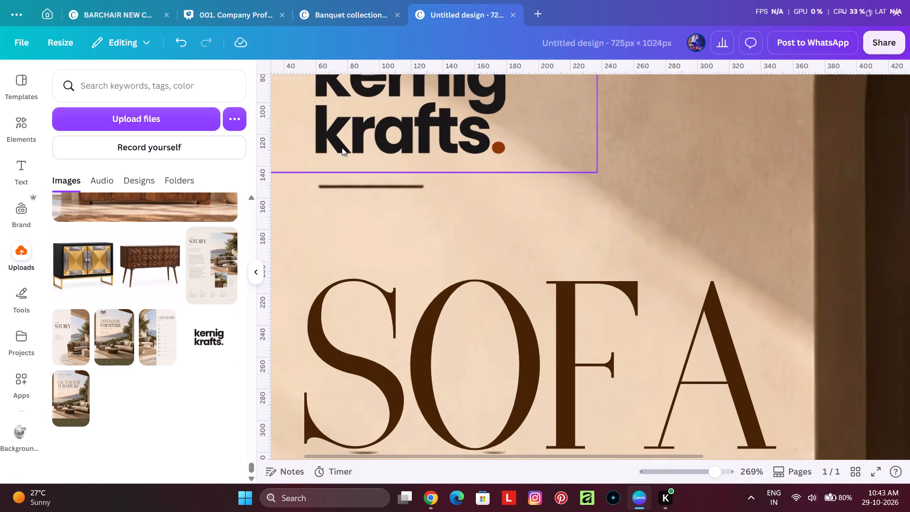
pyautogui.click(354, 131)
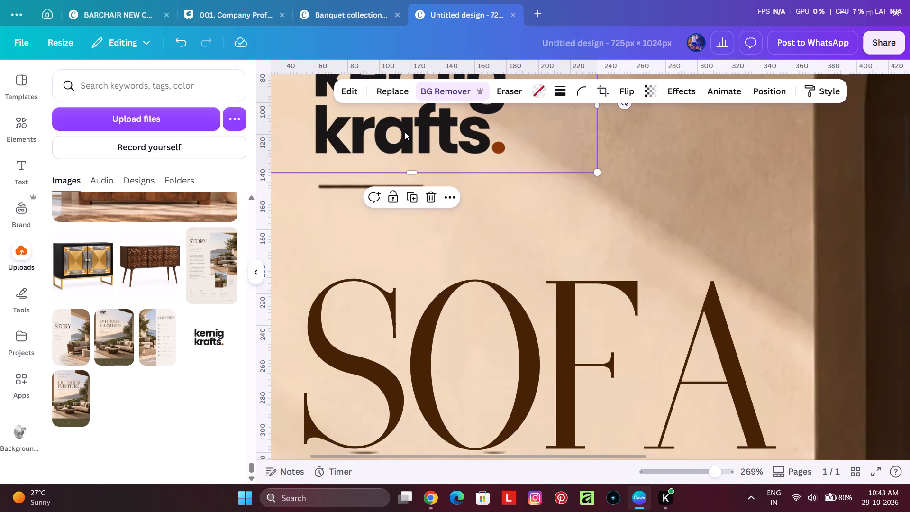
pyautogui.press('Right')
pyautogui.press('Right')
pyautogui.press('Left')
pyautogui.press('Left')
pyautogui.press('Right')
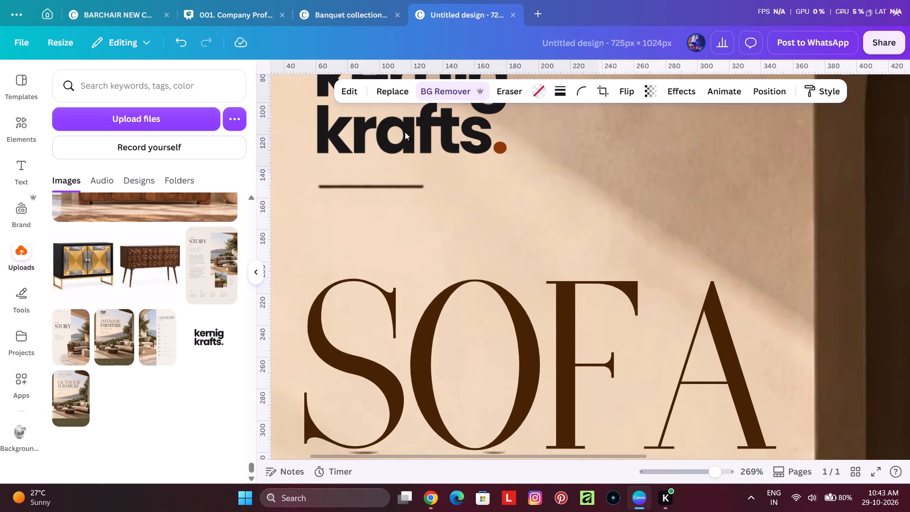
pyautogui.keyDown('ctrl'); pyautogui.scroll(-9, 405, 131); pyautogui.keyUp('ctrl')
pyautogui.click(338, 172)
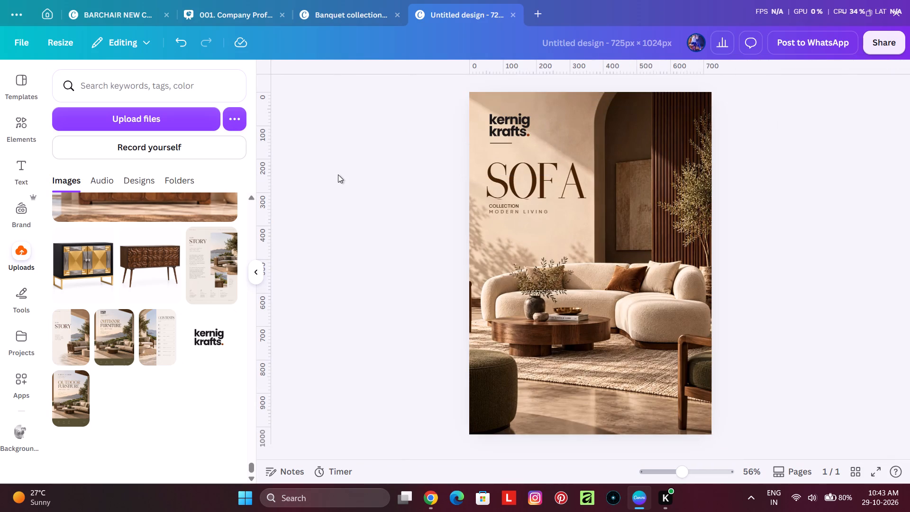
# Move the SOFA title up about 33 px, directly beneath the short line.
pyautogui.keyDown('ctrl'); pyautogui.scroll(3, 548, 171); pyautogui.keyUp('ctrl')
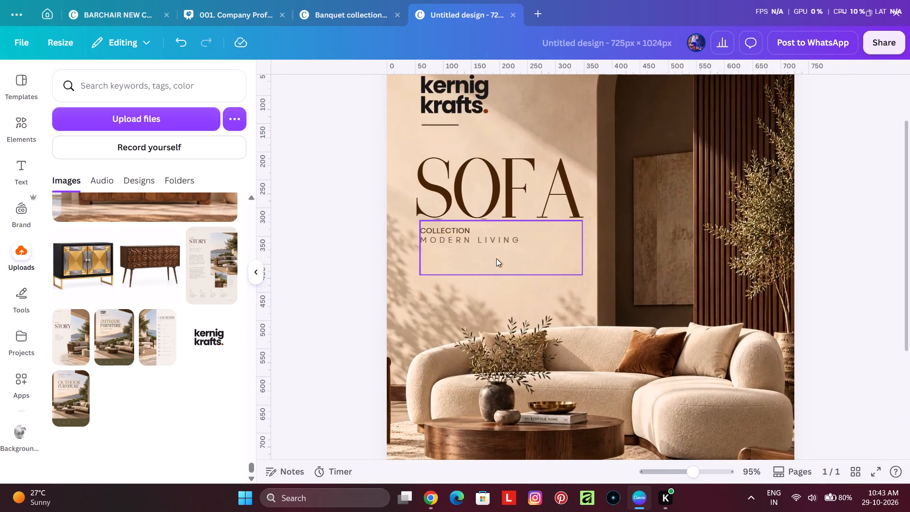
pyautogui.keyDown('ctrl'); pyautogui.scroll(2, 458, 268); pyautogui.keyUp('ctrl')
pyautogui.scroll(3, 408, 333)
pyautogui.click(455, 337)
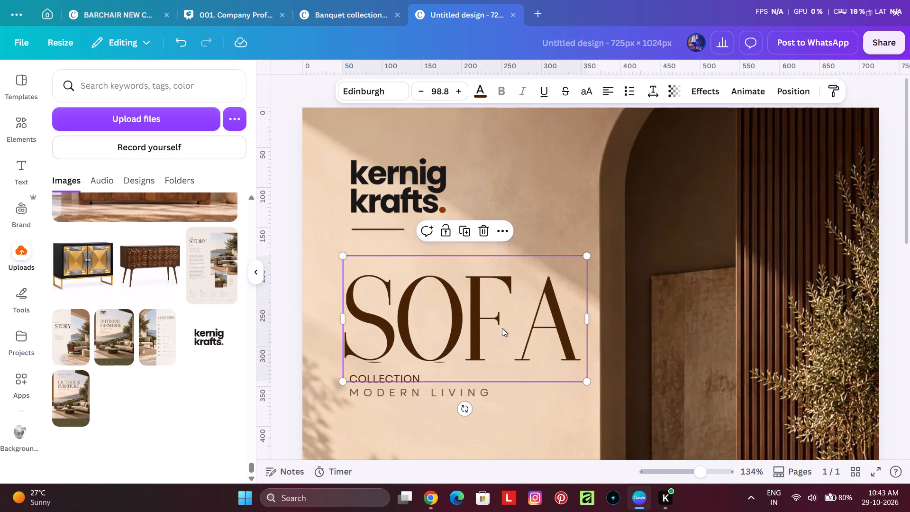
pyautogui.moveTo(502, 318); pyautogui.dragTo(500, 292)
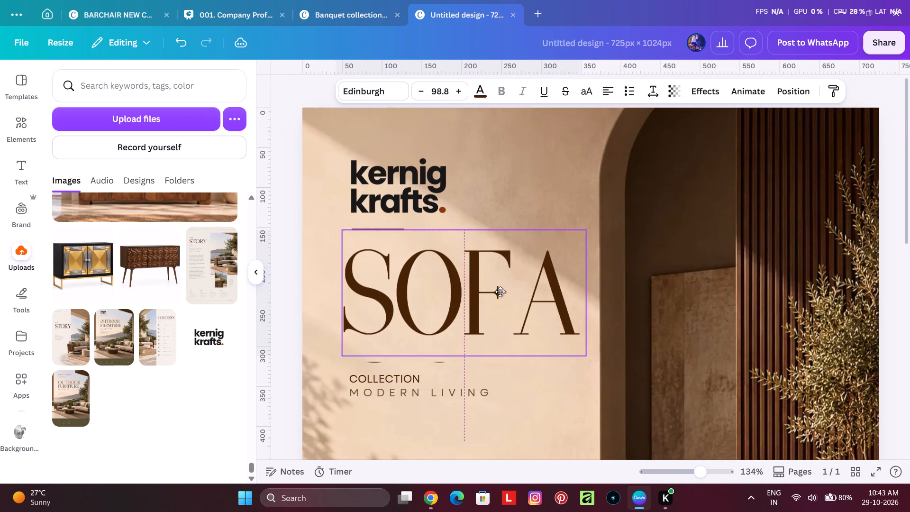
pyautogui.moveTo(500, 292); pyautogui.dragTo(502, 292)
pyautogui.moveTo(502, 292); pyautogui.dragTo(500, 292)
# Change the SOFA title's font to Maharlika.
pyautogui.click(397, 87)
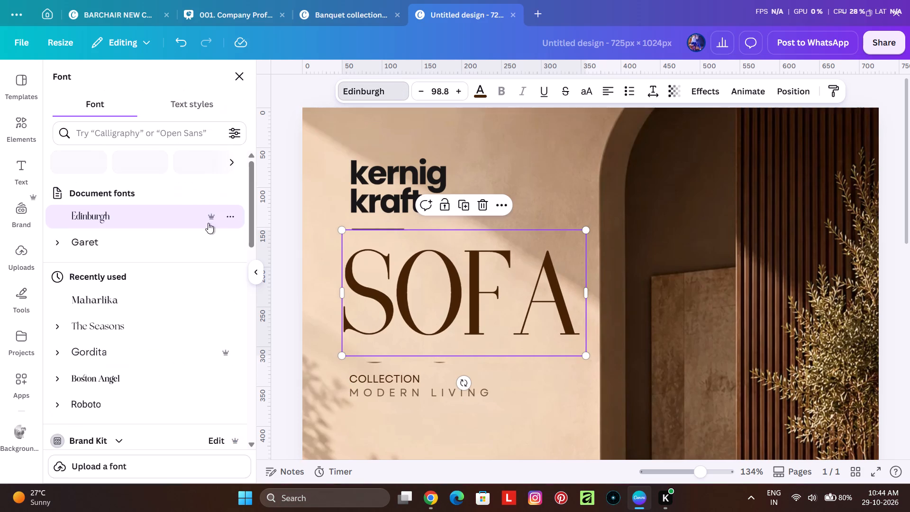
pyautogui.click(96, 296)
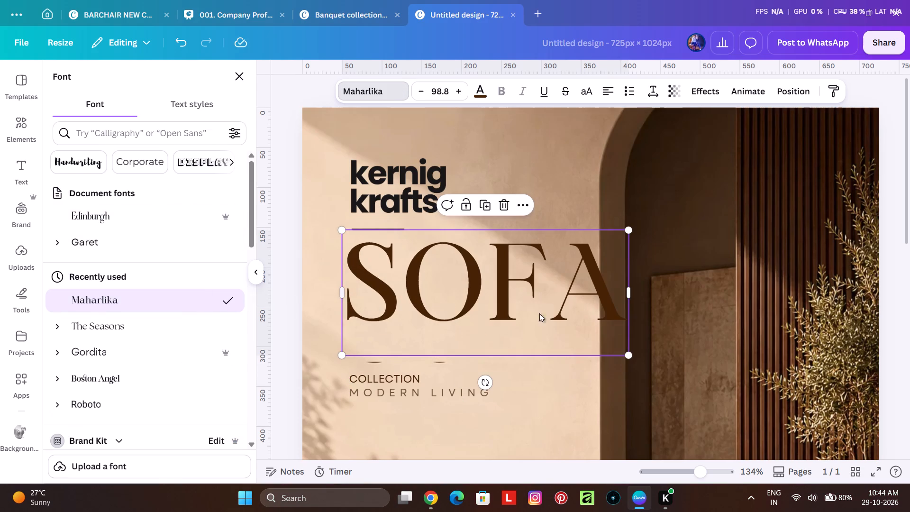
# Move the SOFA title about 6 px right and 10 px down, aligning its S with the short line's start, and deselect it.
pyautogui.moveTo(536, 281); pyautogui.dragTo(537, 287)
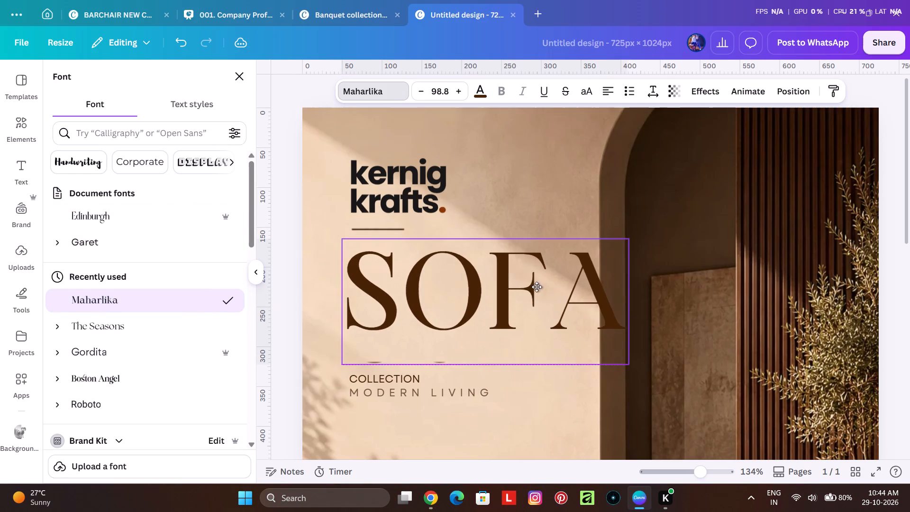
pyautogui.moveTo(537, 287); pyautogui.dragTo(543, 287)
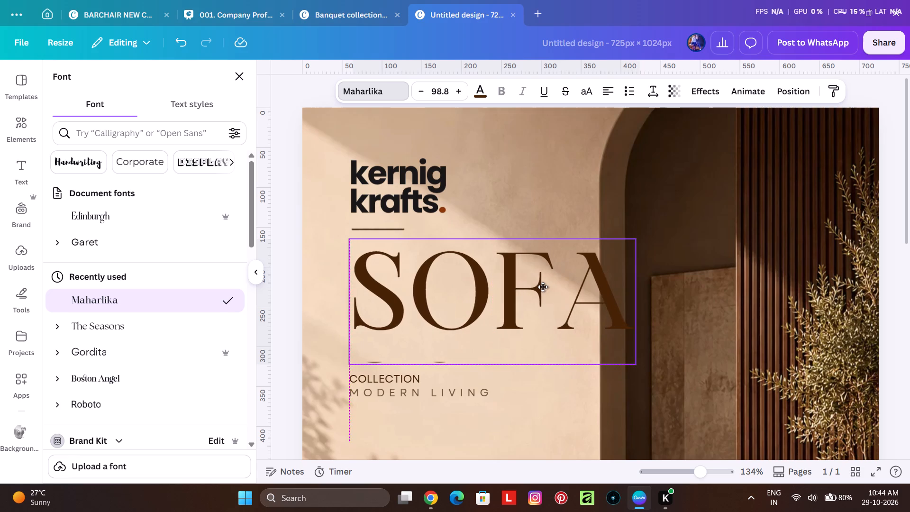
pyautogui.moveTo(543, 287); pyautogui.dragTo(541, 287)
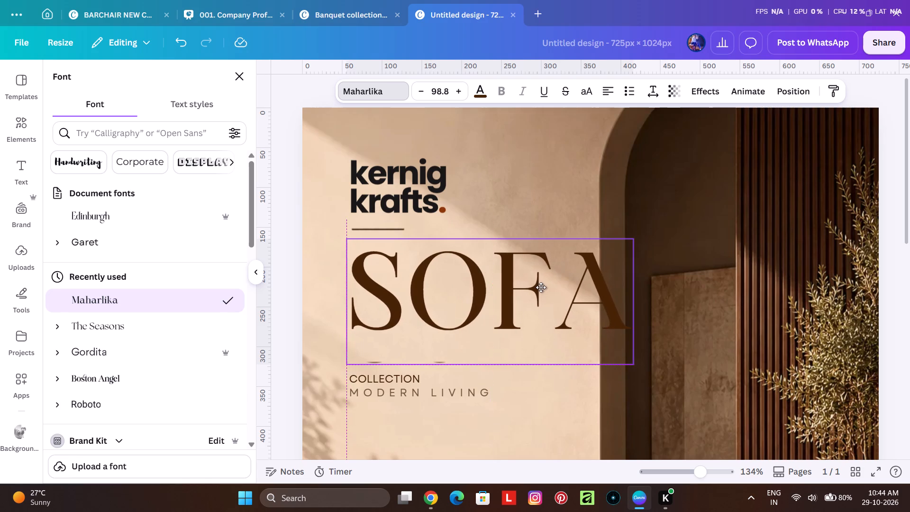
pyautogui.moveTo(541, 287); pyautogui.dragTo(539, 288)
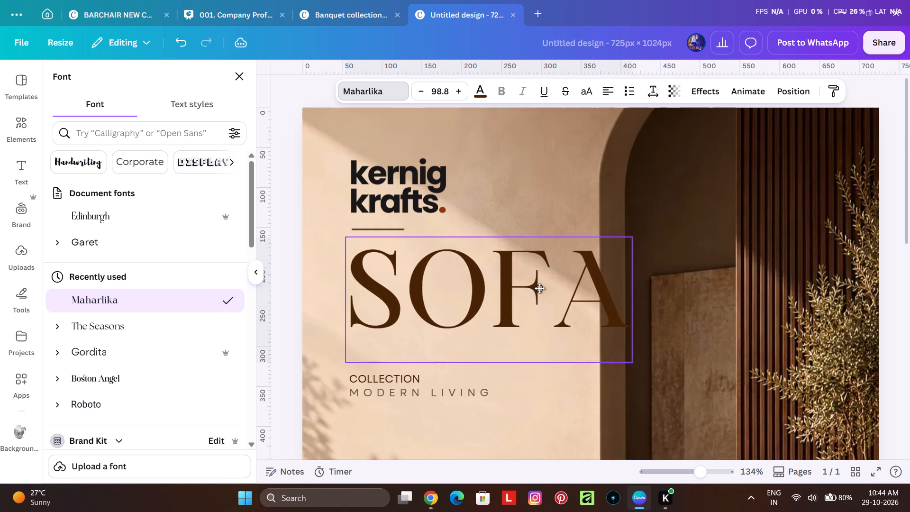
pyautogui.moveTo(539, 288); pyautogui.dragTo(541, 289)
pyautogui.keyDown('ctrl'); pyautogui.scroll(-3, 541, 288); pyautogui.keyUp('ctrl')
pyautogui.click(366, 240)
pyautogui.click(399, 258)
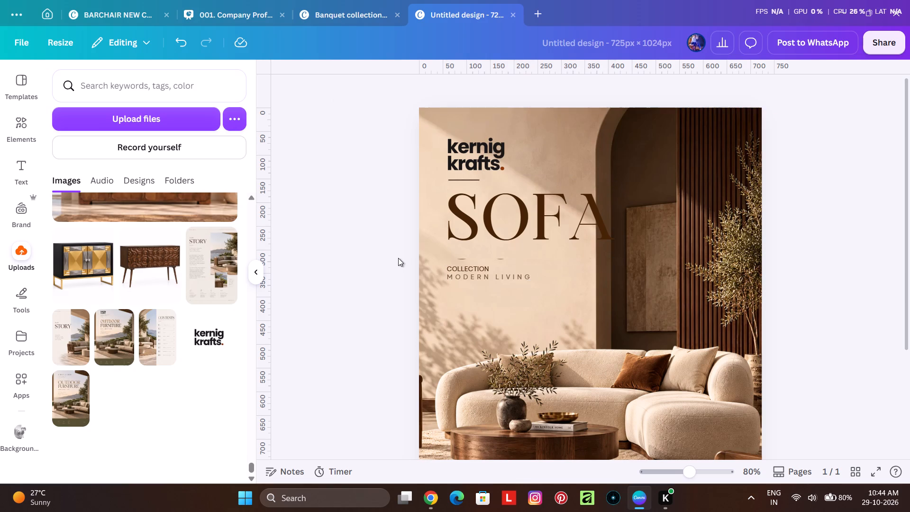
# Reduce the SOFA title's font size to 85.8 and deselect it.
pyautogui.click(490, 245)
pyautogui.tripleClick(421, 92)
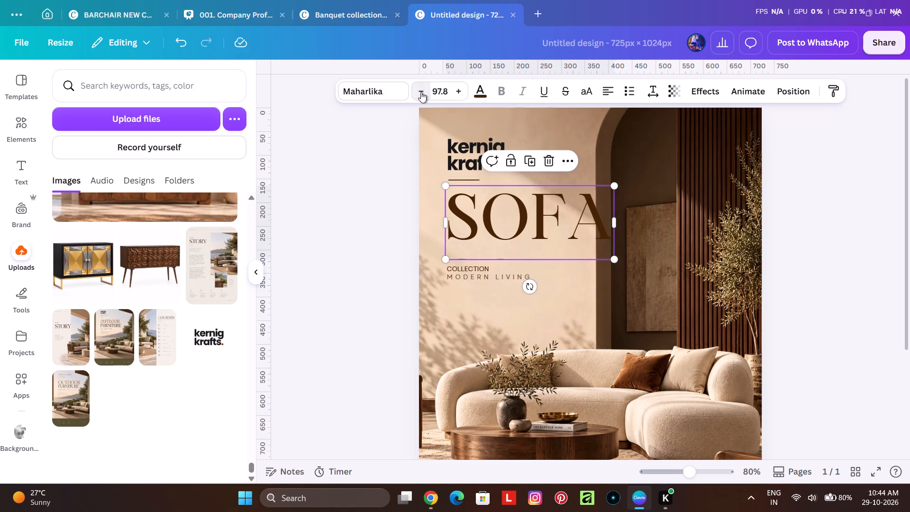
pyautogui.tripleClick(421, 92)
pyautogui.tripleClick(421, 92)
pyautogui.tripleClick(421, 92)
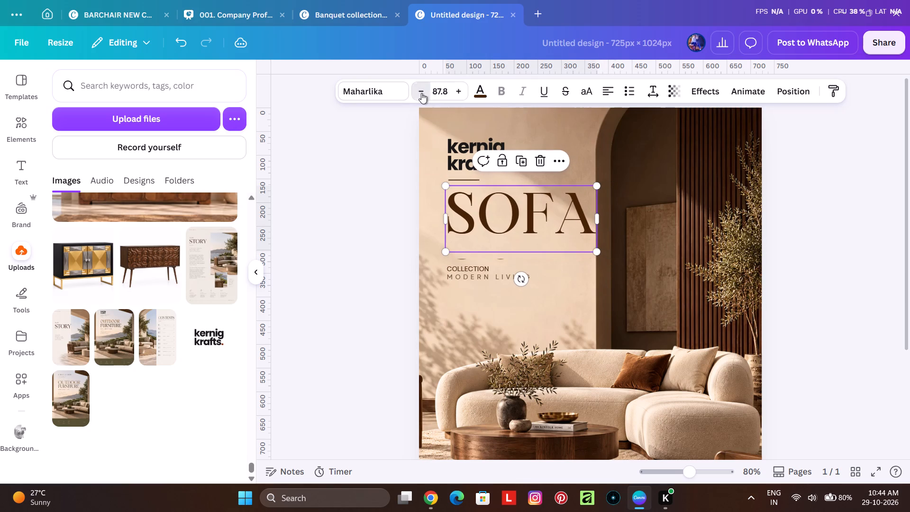
pyautogui.click(421, 93)
pyautogui.click(365, 173)
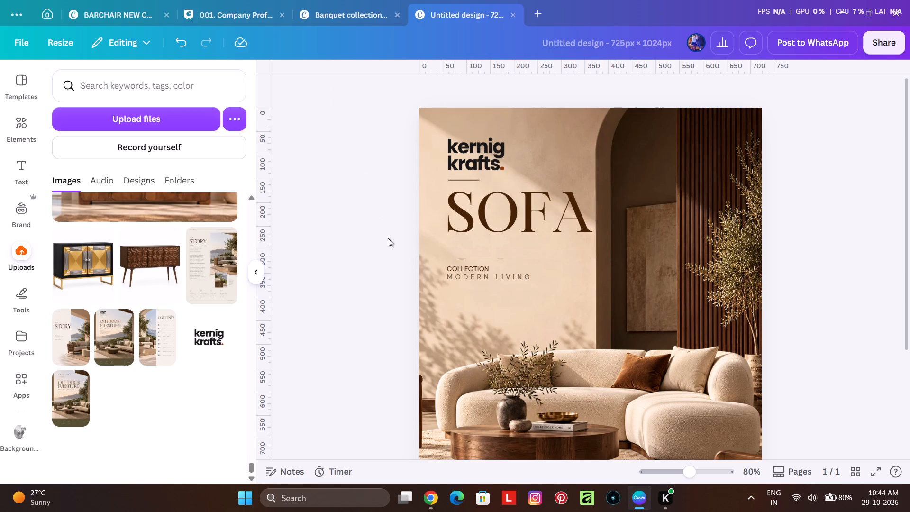
# Nudge the resized SOFA title up about 1 px toward the short line.
pyautogui.keyDown('ctrl'); pyautogui.scroll(3, 481, 215); pyautogui.keyUp('ctrl')
pyautogui.click(480, 212)
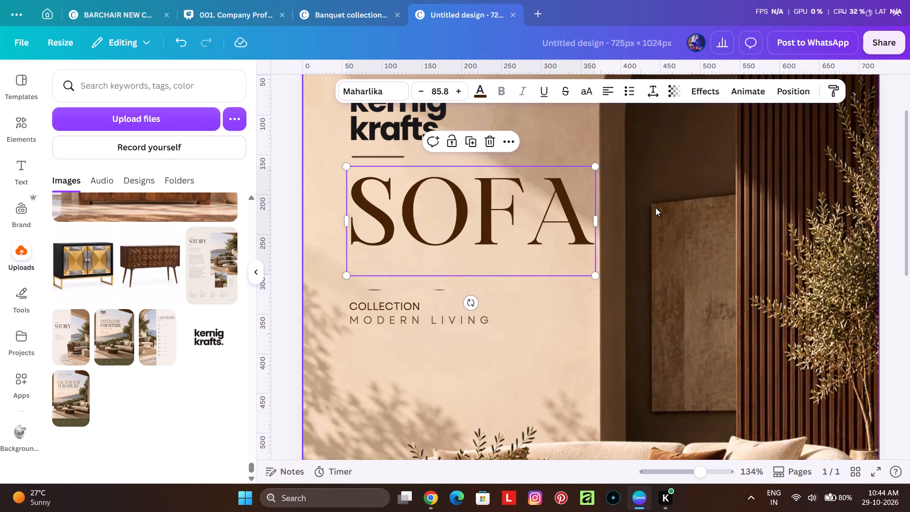
pyautogui.press('Up')
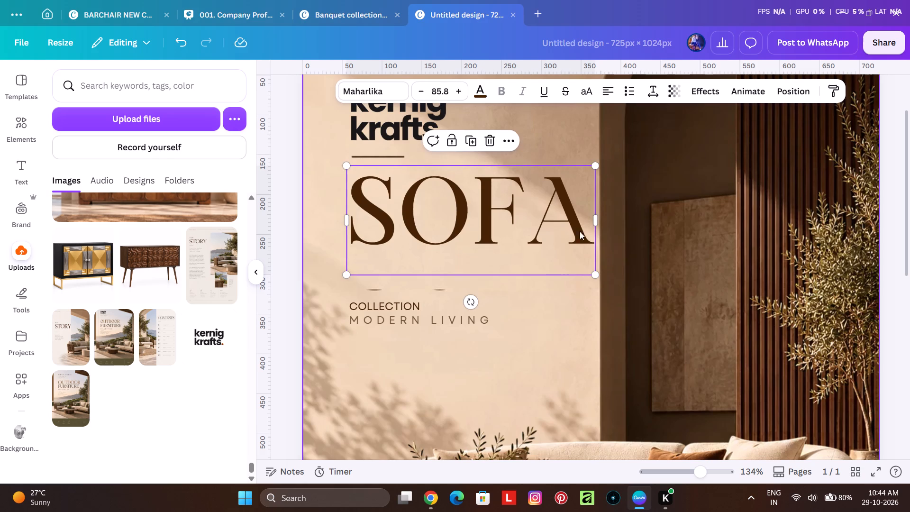
pyautogui.click(447, 296)
pyautogui.click(592, 276)
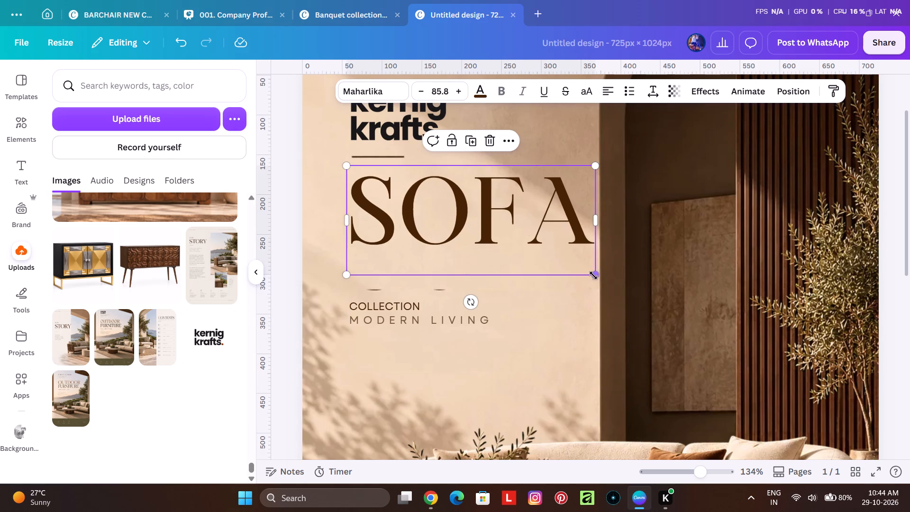
# Erase the two leftover dash marks above COLLECTION from the background image using Magic Eraser at brush size 40.
pyautogui.click(528, 397)
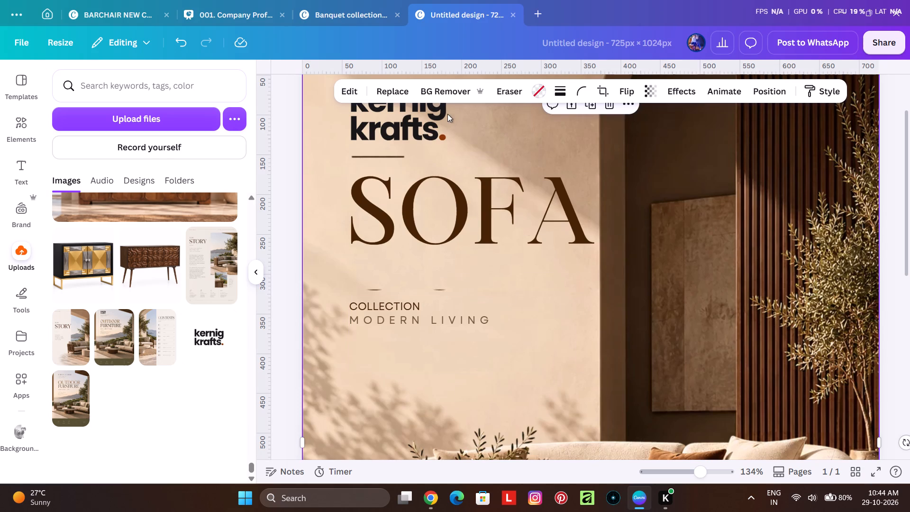
pyautogui.click(497, 88)
pyautogui.click(517, 128)
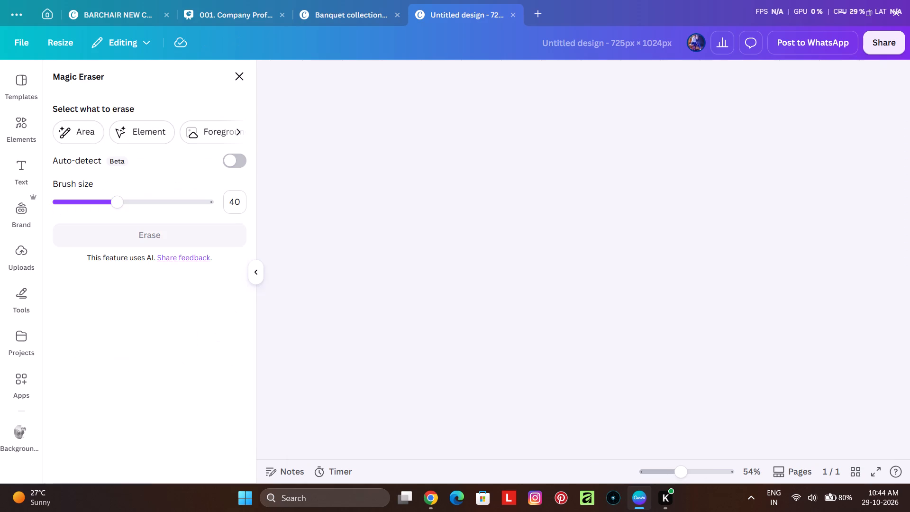
pyautogui.click(484, 183)
pyautogui.click(520, 189)
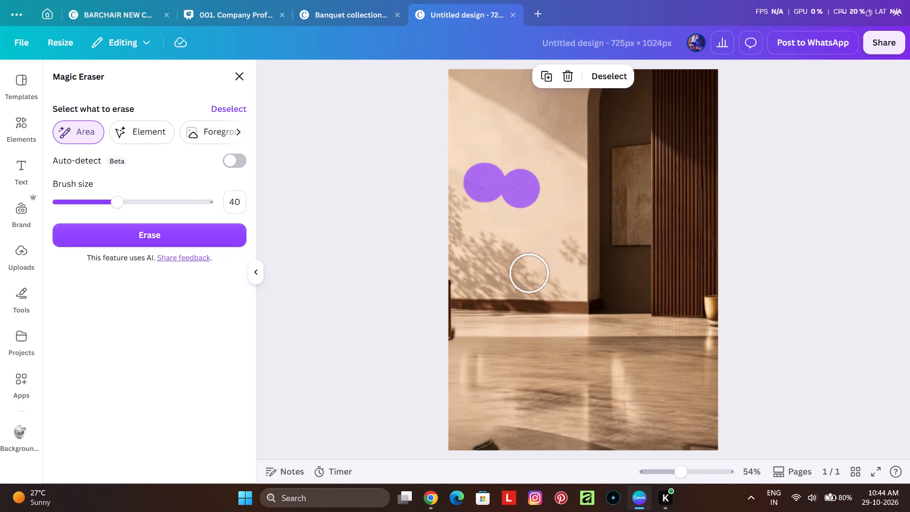
pyautogui.click(164, 238)
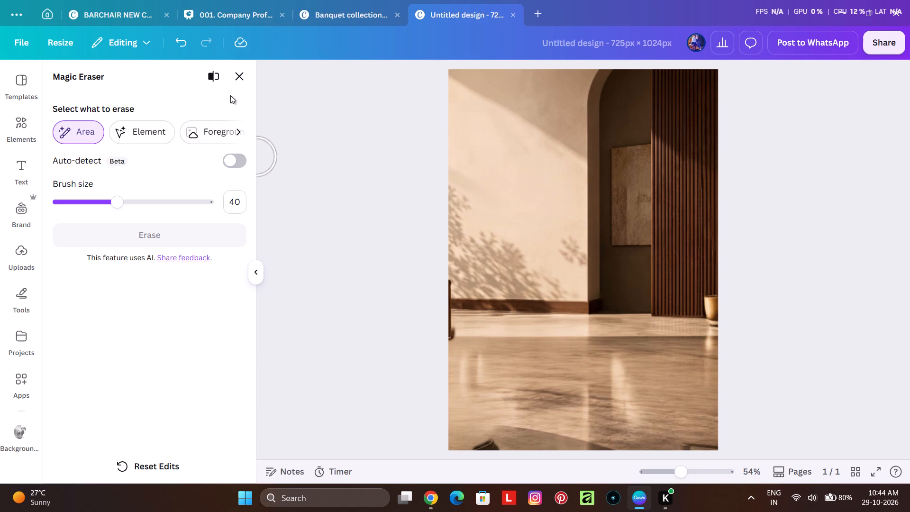
pyautogui.click(237, 78)
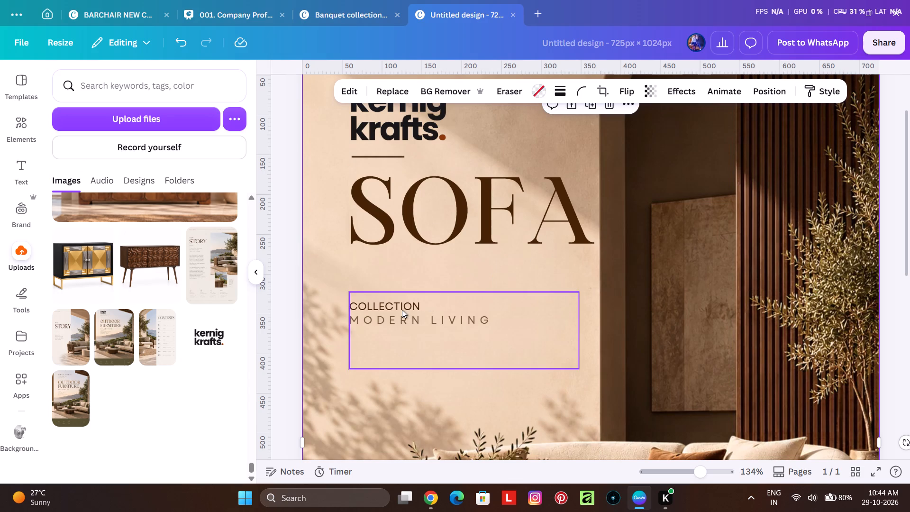
# Move the COLLECTION / MODERN LIVING text up about 45 px, directly beneath SOFA and aligned with the title frame's left edge.
pyautogui.click(401, 308)
pyautogui.moveTo(428, 317); pyautogui.dragTo(418, 281)
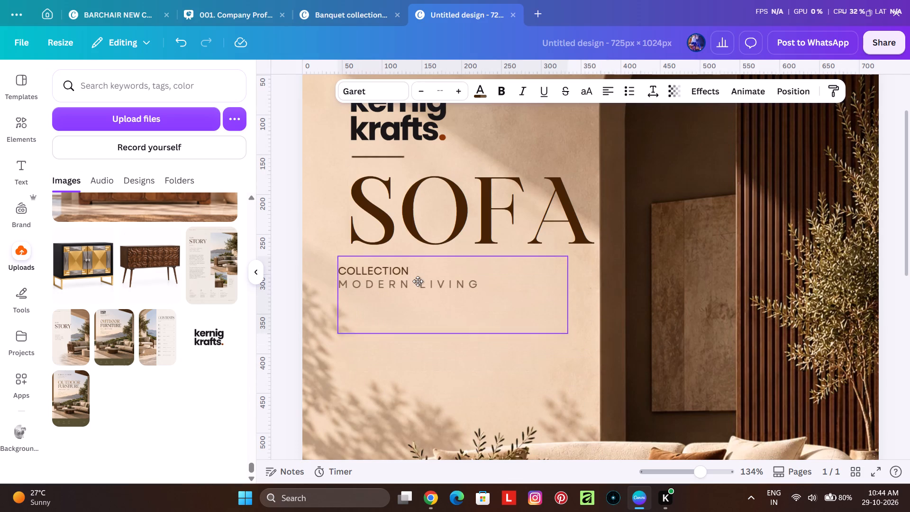
pyautogui.moveTo(418, 281); pyautogui.dragTo(427, 282)
pyautogui.click(308, 303)
pyautogui.click(473, 294)
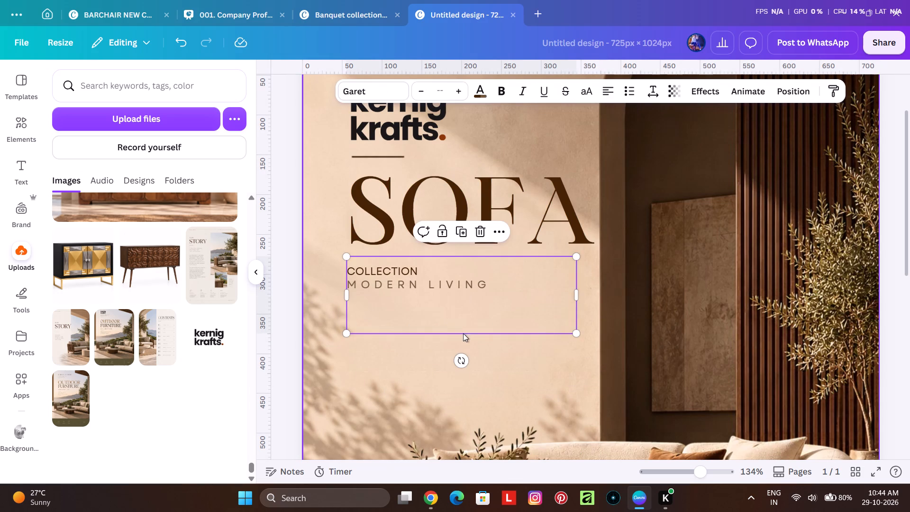
# Narrow the COLLECTION / MODERN LIVING text box from its right side to fit closely around its two lines, and deselect it.
pyautogui.moveTo(581, 298); pyautogui.dragTo(504, 296)
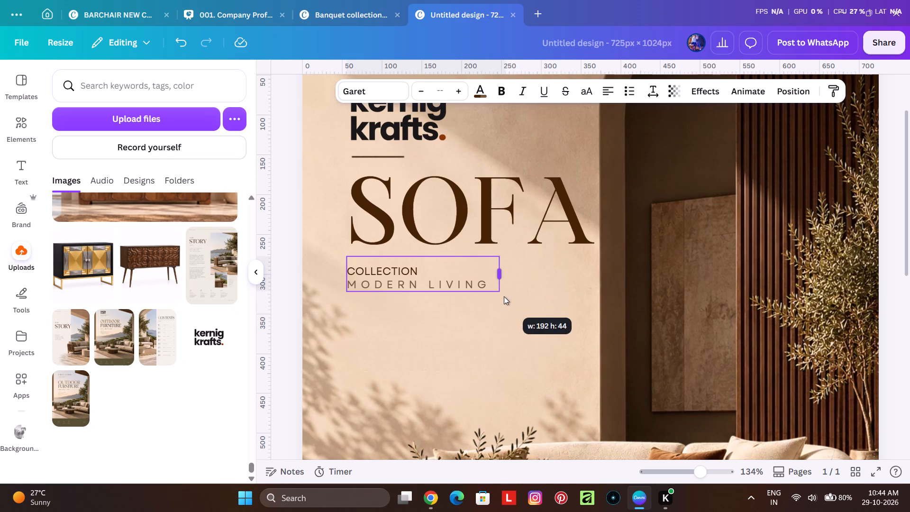
pyautogui.moveTo(504, 296); pyautogui.dragTo(497, 297)
pyautogui.click(543, 303)
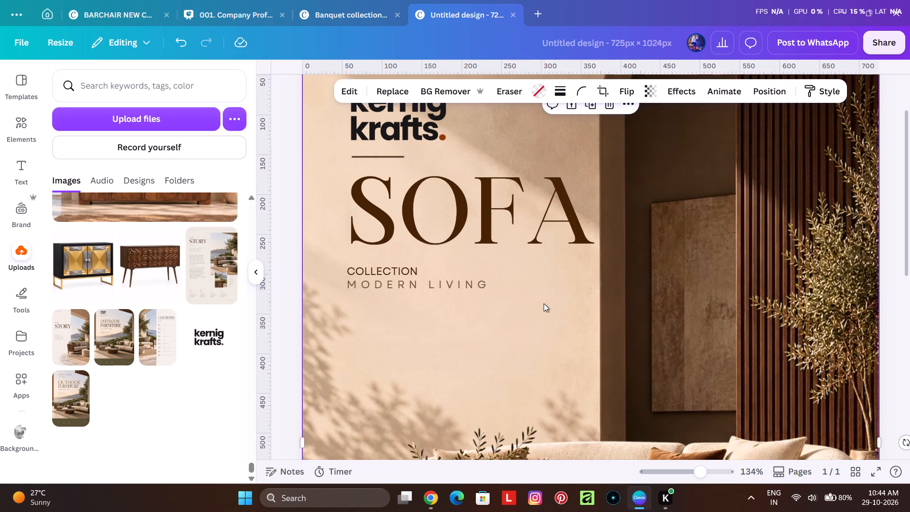
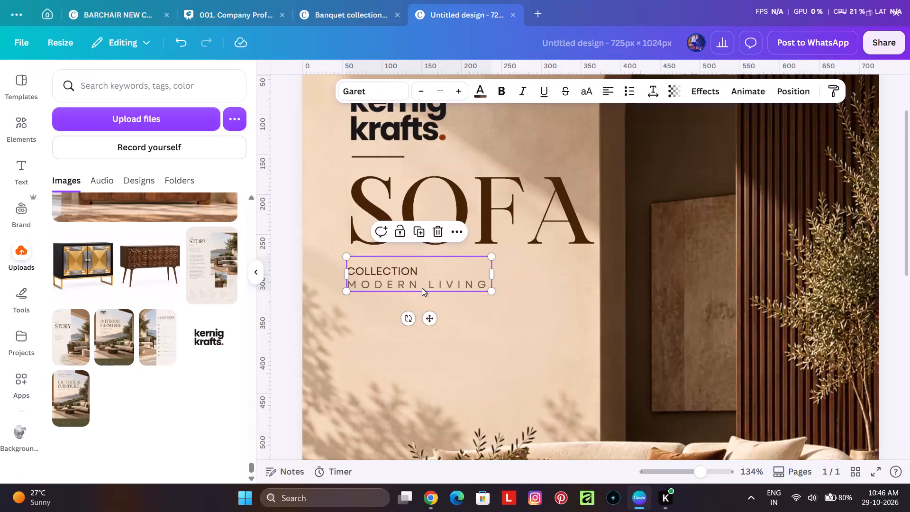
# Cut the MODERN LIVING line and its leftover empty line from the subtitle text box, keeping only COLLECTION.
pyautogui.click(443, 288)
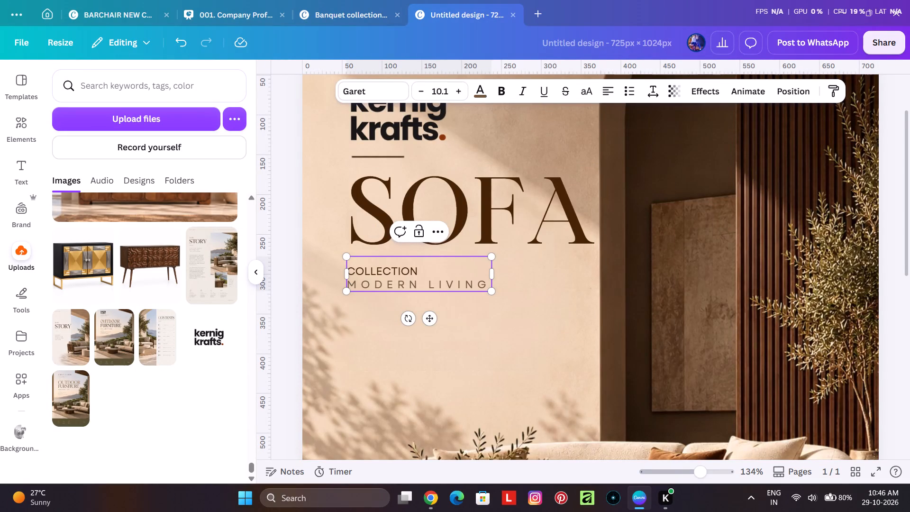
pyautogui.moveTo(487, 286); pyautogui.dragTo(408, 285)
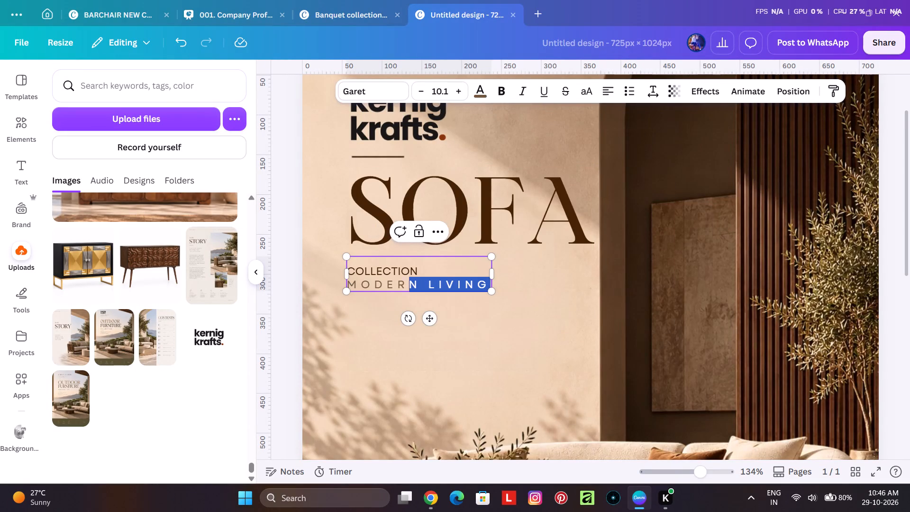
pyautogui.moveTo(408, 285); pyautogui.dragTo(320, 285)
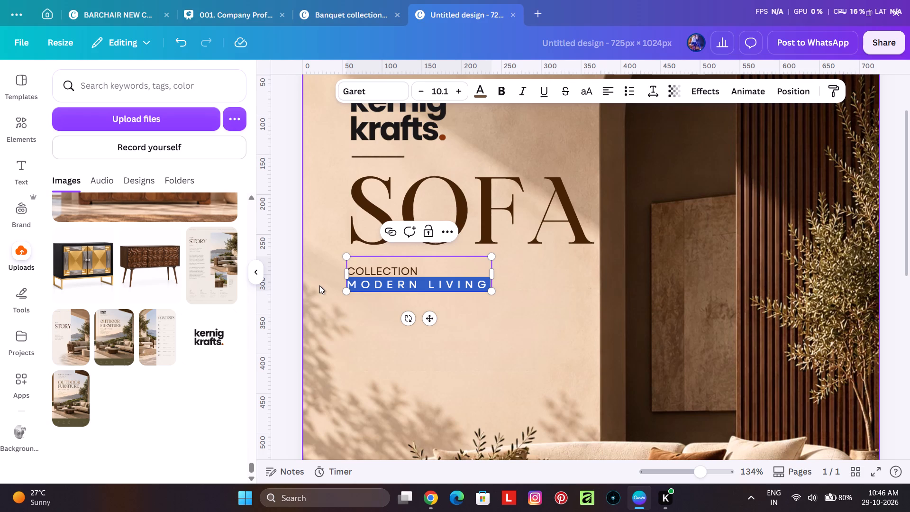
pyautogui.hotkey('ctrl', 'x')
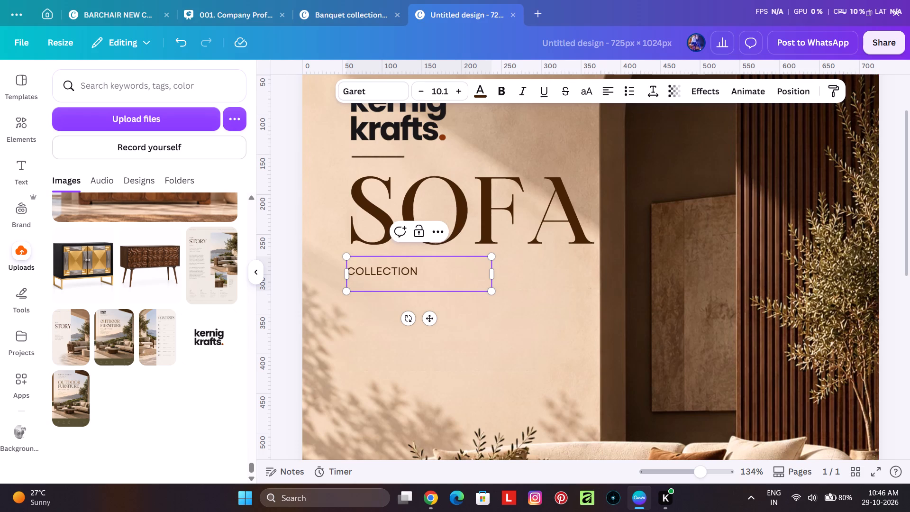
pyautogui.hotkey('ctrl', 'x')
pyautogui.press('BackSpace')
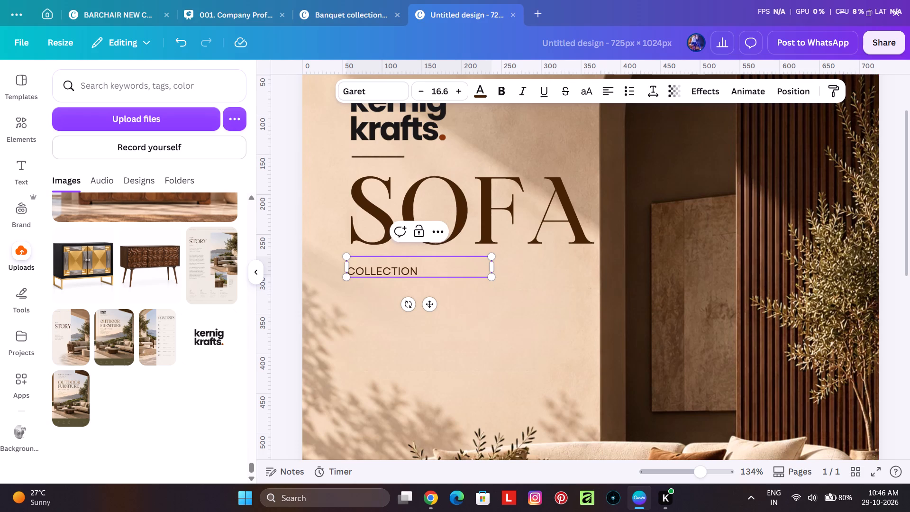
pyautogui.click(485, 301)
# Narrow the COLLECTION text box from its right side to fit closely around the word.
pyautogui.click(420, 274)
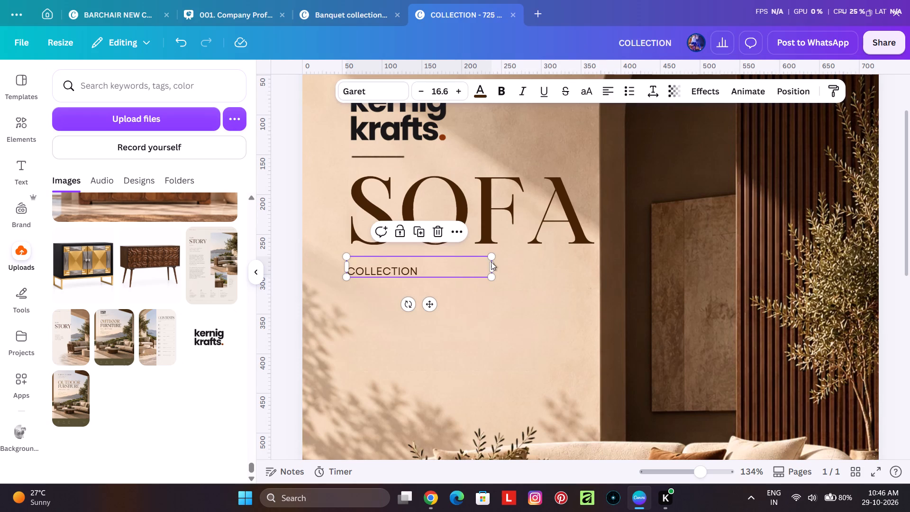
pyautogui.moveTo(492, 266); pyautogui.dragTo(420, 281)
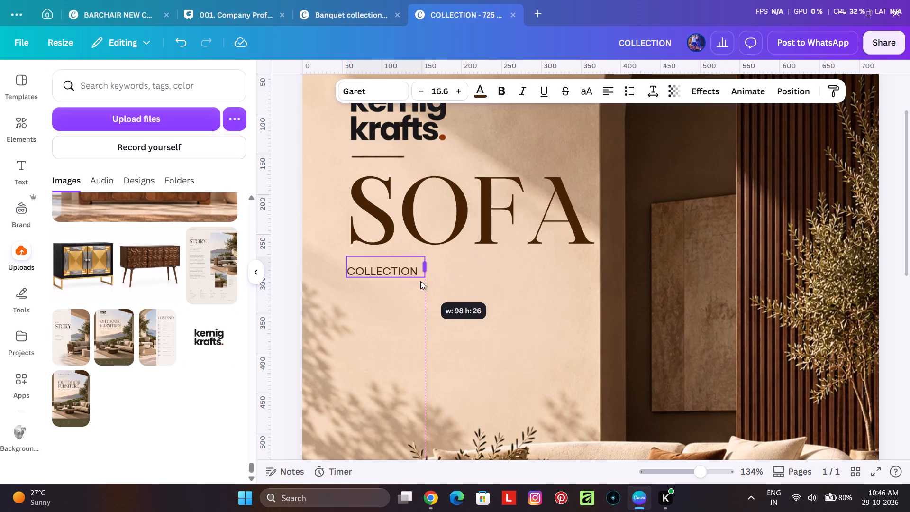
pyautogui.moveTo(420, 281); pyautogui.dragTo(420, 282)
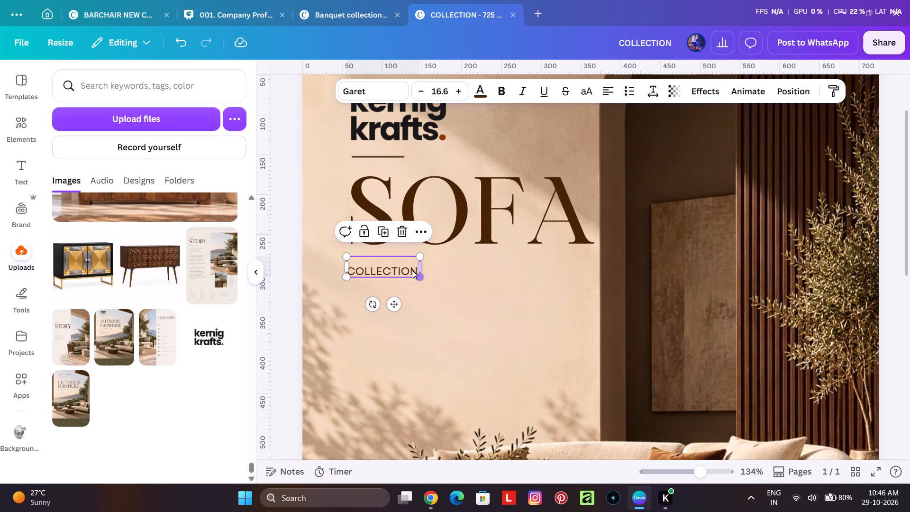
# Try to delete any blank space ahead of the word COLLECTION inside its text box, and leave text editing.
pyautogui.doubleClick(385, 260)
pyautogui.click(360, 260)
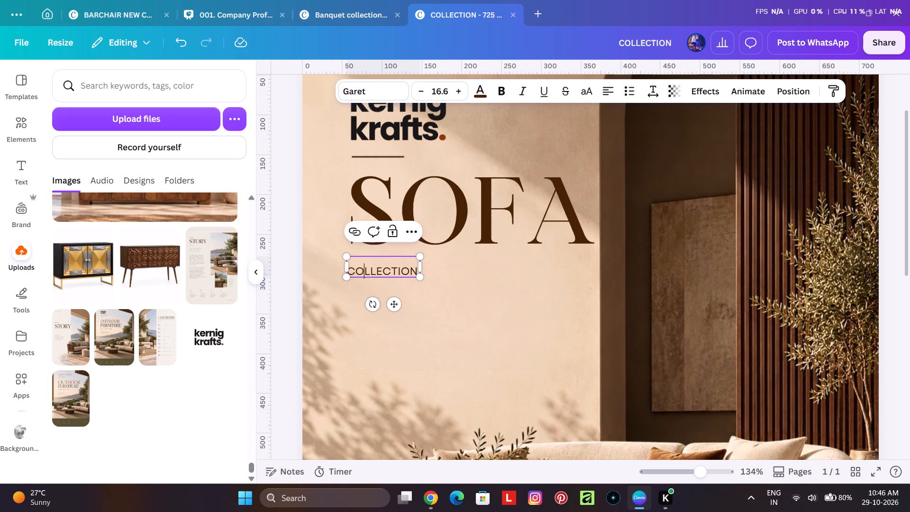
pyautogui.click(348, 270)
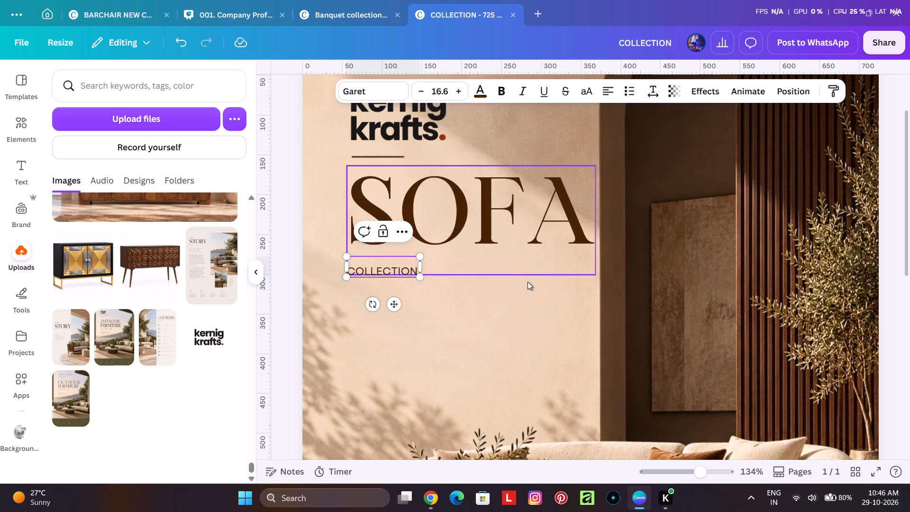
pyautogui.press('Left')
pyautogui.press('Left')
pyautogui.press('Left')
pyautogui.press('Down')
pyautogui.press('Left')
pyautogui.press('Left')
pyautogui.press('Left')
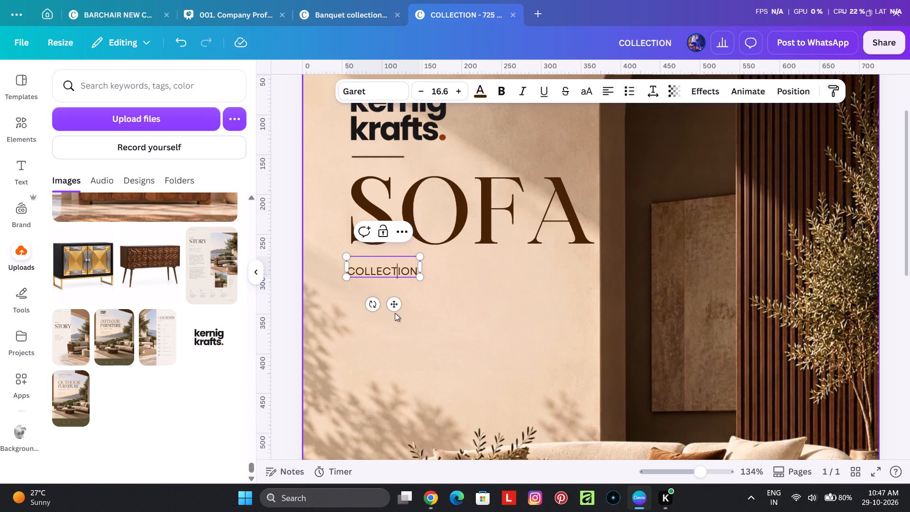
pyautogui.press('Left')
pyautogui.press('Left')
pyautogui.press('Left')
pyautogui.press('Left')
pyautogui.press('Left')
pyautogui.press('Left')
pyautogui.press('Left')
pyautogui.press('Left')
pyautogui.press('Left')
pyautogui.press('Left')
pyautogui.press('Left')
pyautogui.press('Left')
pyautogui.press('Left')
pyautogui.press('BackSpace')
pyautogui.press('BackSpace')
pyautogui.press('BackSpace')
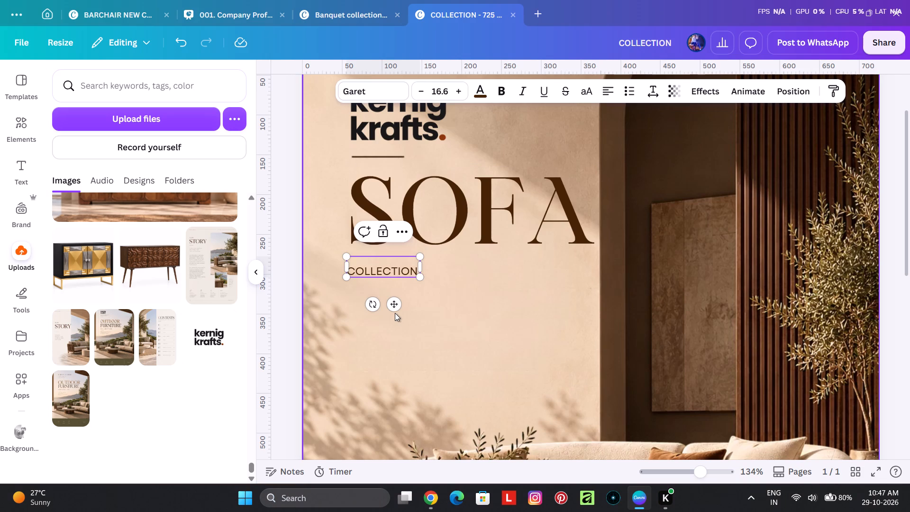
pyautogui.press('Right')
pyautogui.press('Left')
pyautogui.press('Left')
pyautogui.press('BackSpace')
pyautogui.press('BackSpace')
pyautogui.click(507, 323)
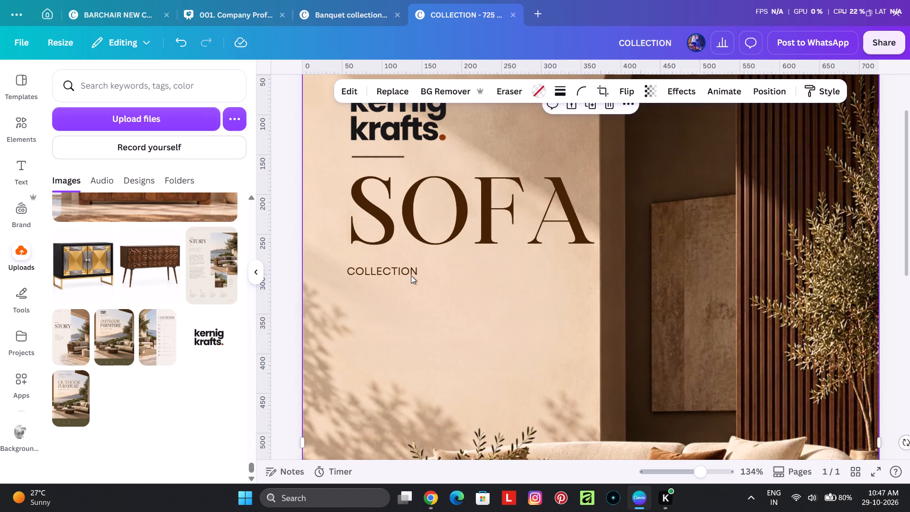
# Delete the small COLLECTION text box beneath the SOFA title.
pyautogui.click(411, 275)
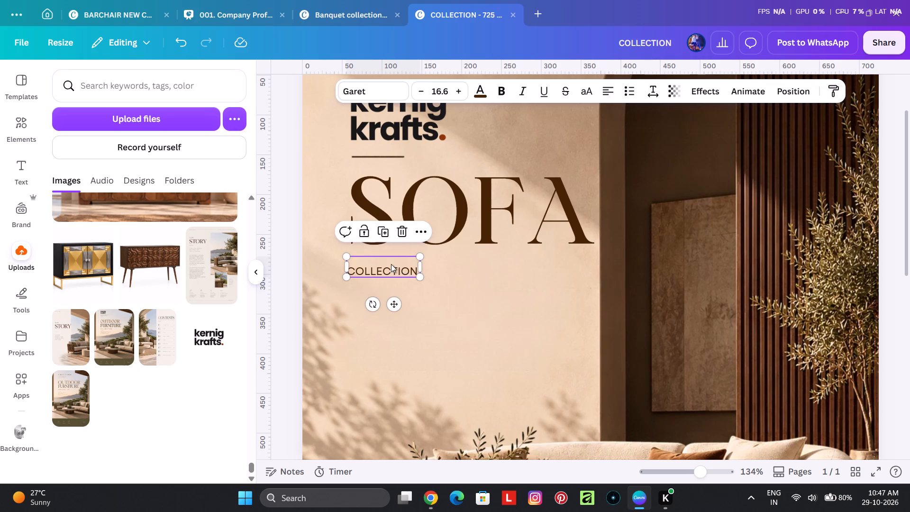
pyautogui.moveTo(391, 264); pyautogui.dragTo(460, 319)
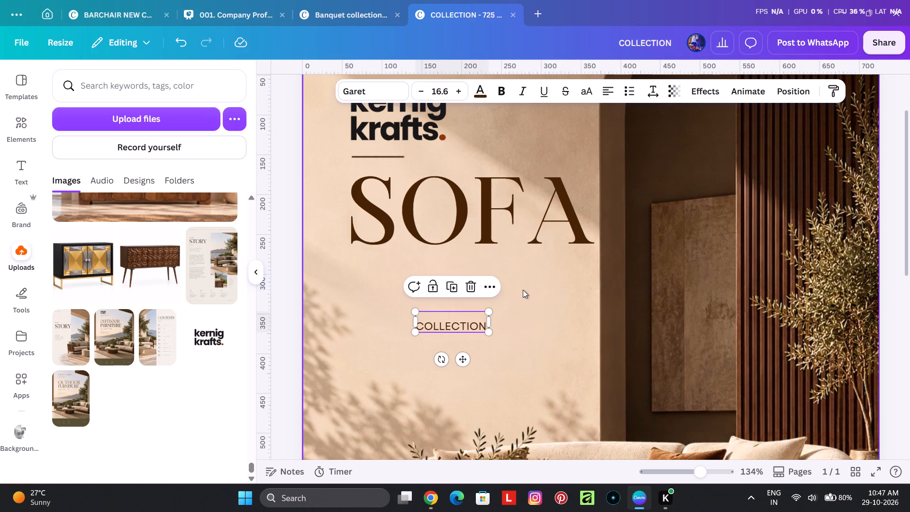
pyautogui.press('BackSpace')
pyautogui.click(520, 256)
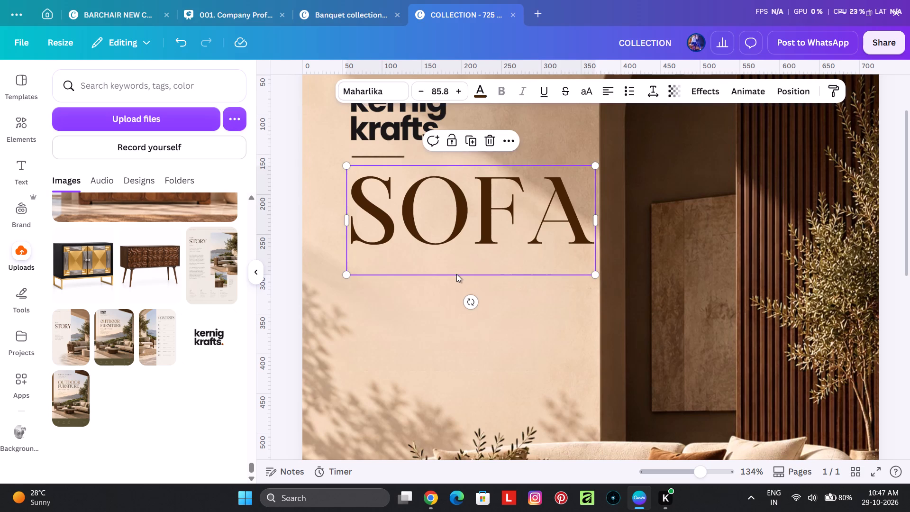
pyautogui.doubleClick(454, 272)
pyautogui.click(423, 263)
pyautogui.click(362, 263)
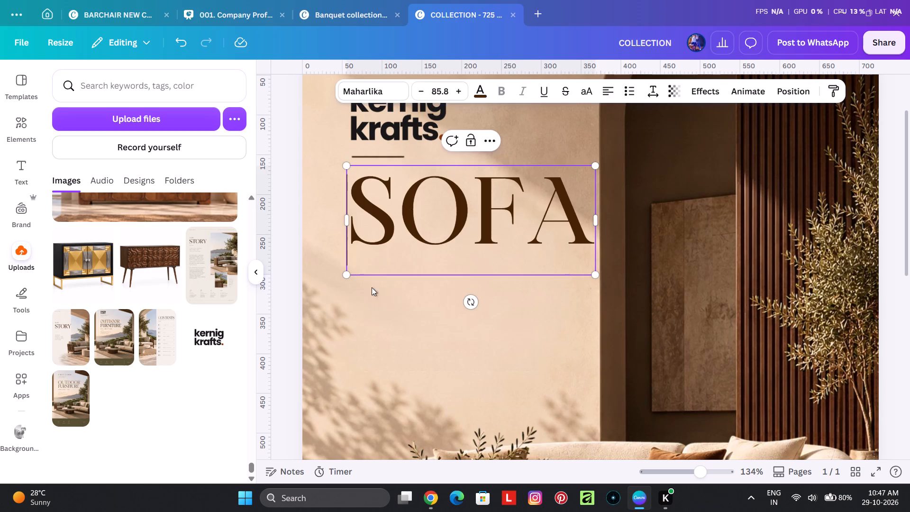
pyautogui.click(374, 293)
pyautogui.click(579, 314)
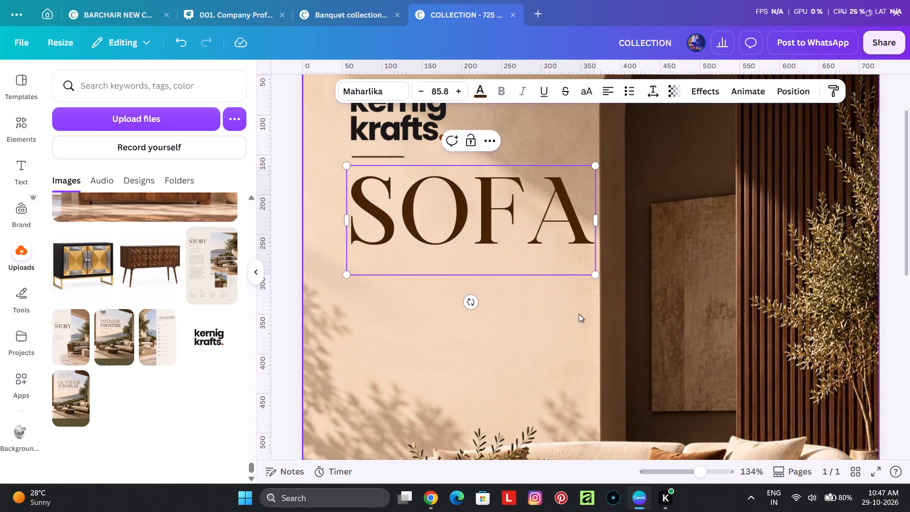
# Duplicate the SOFA title and place the copy directly below the original, offset slightly to its right.
pyautogui.click(482, 229)
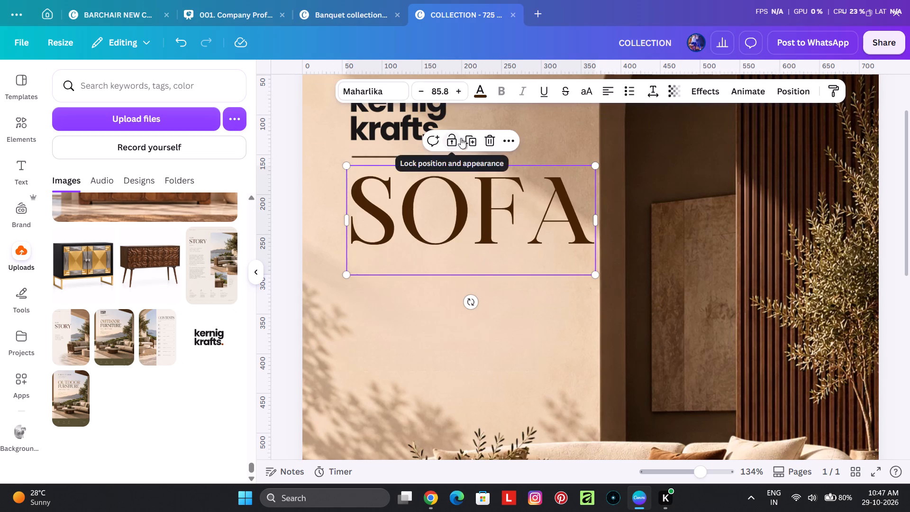
pyautogui.click(466, 137)
pyautogui.moveTo(479, 252); pyautogui.dragTo(493, 335)
# Replace the text of the duplicated SOFA title with COLLECTION.
pyautogui.doubleClick(493, 335)
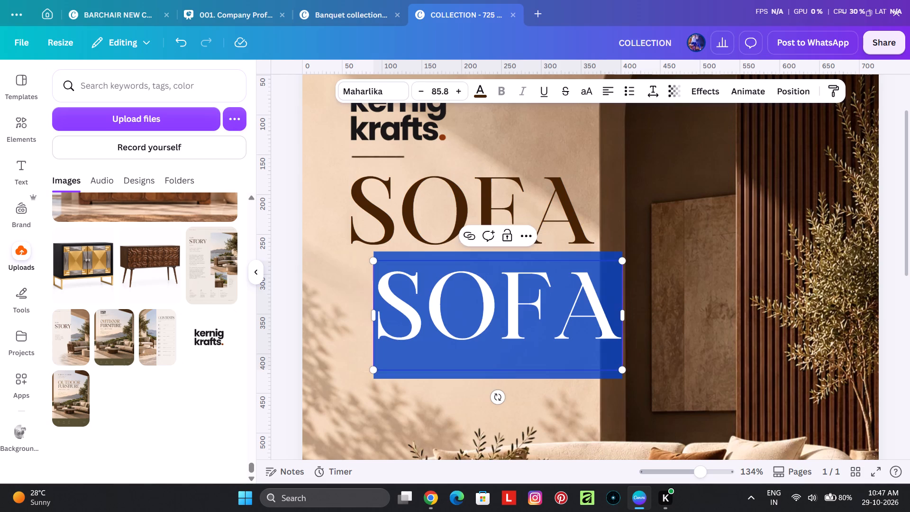
pyautogui.press('BackSpace')
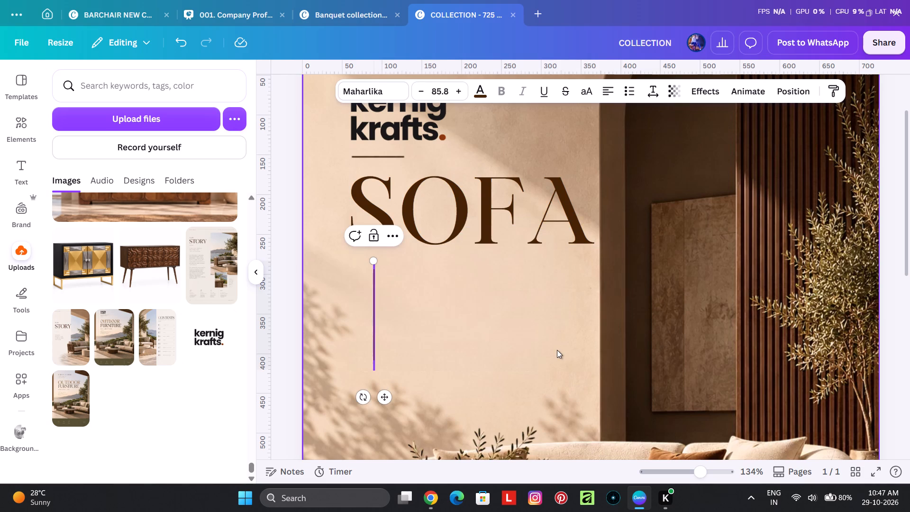
pyautogui.hotkey('shift', 'c')
pyautogui.hotkey('shift', 'o')
pyautogui.write('LL')
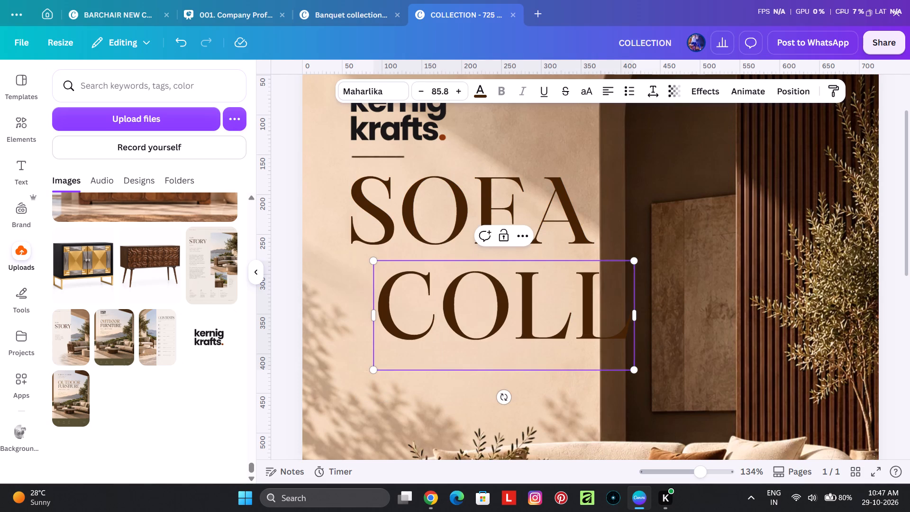
pyautogui.write('ECTI')
pyautogui.hotkey('shift', 'o')
pyautogui.hotkey('shift', 'n')
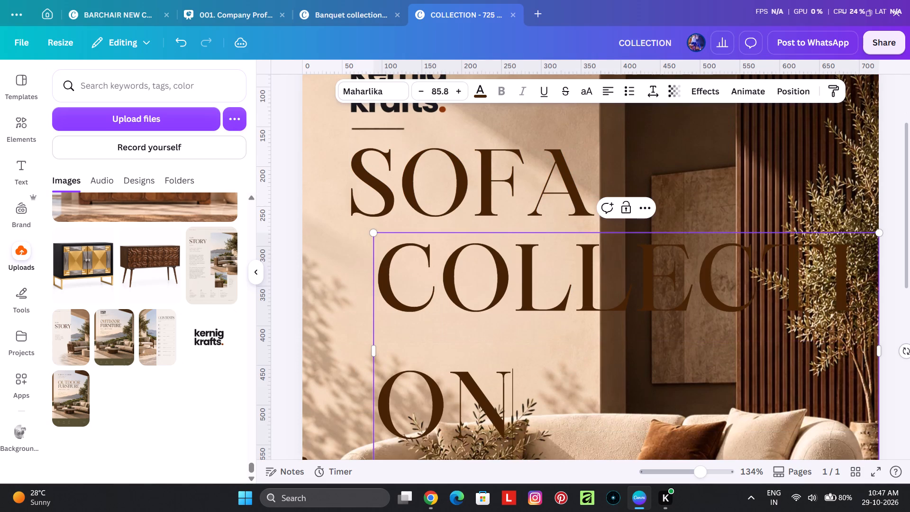
# Reduce the COLLECTION text to font size 58.8 so it fits one line, and move it beneath SOFA, starting at the page's left edge.
pyautogui.keyDown('ctrl'); pyautogui.scroll(-2, 638, 246); pyautogui.keyUp('ctrl')
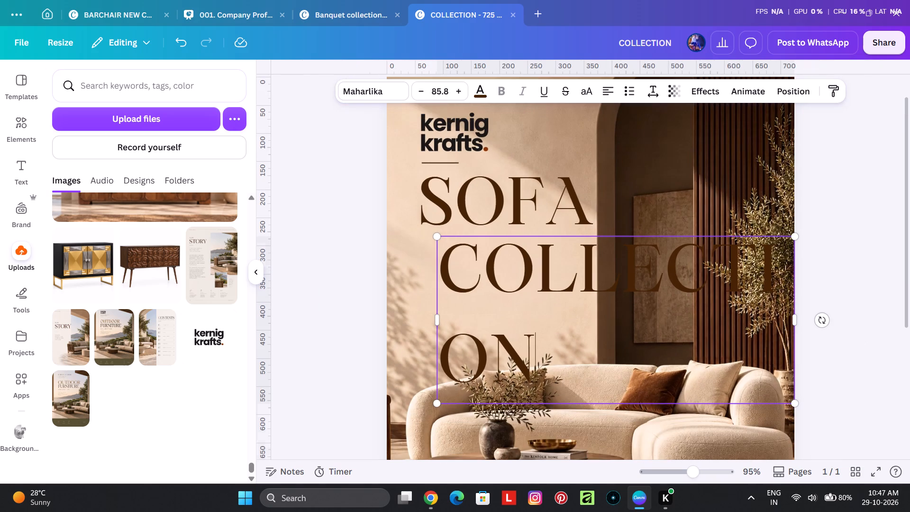
pyautogui.moveTo(794, 321); pyautogui.dragTo(837, 321)
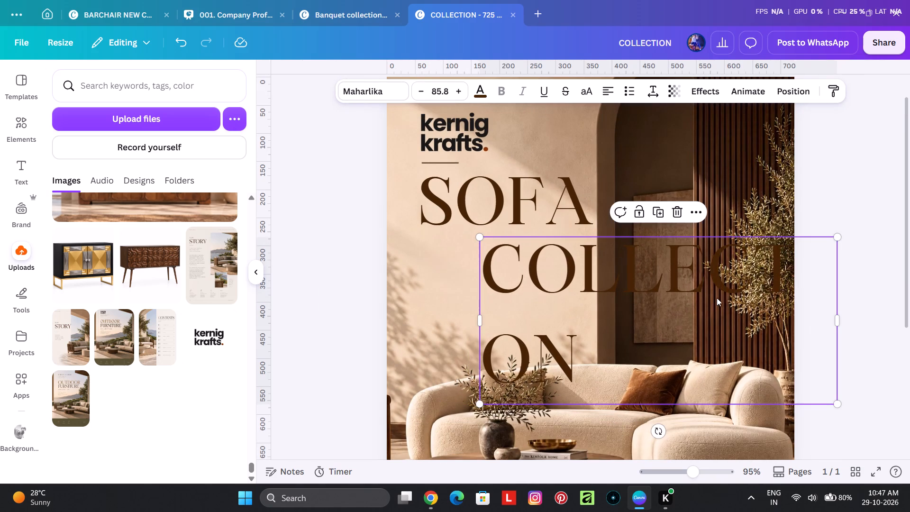
pyautogui.click(447, 292)
pyautogui.click(491, 289)
pyautogui.tripleClick(415, 90)
pyautogui.click(415, 90)
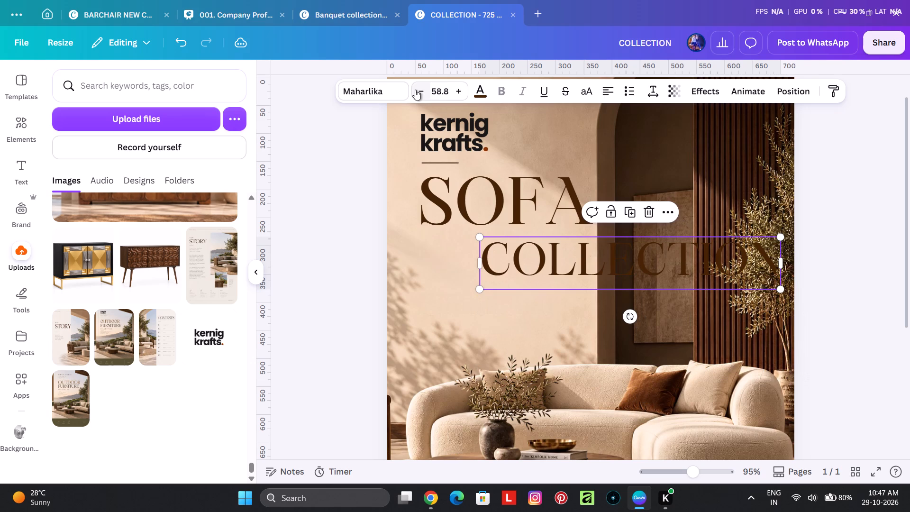
pyautogui.moveTo(745, 260); pyautogui.dragTo(649, 267)
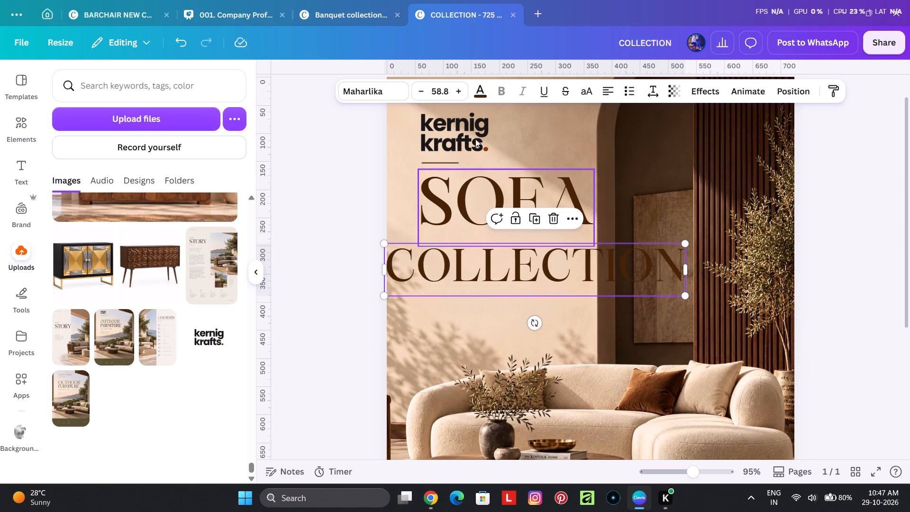
# Set the COLLECTION text's font size to 20.
pyautogui.click(426, 98)
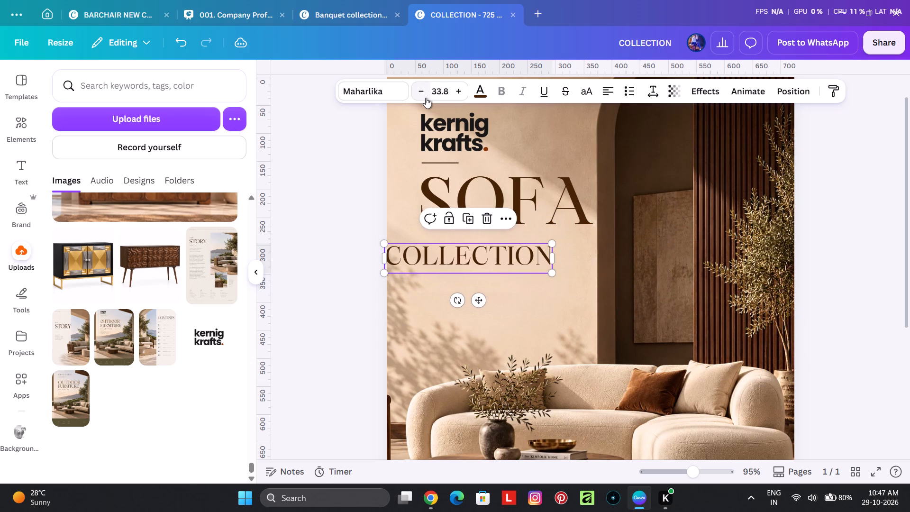
pyautogui.click(426, 98)
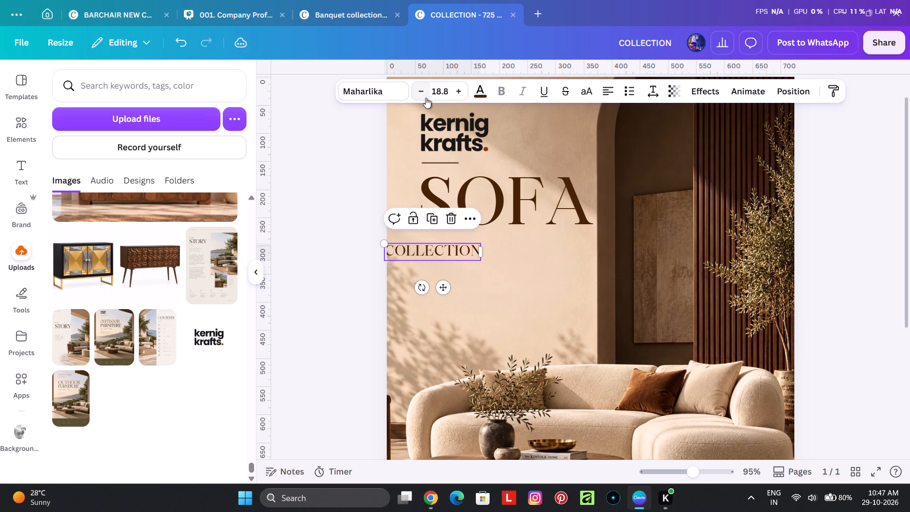
pyautogui.click(470, 90)
pyautogui.click(461, 94)
pyautogui.click(460, 94)
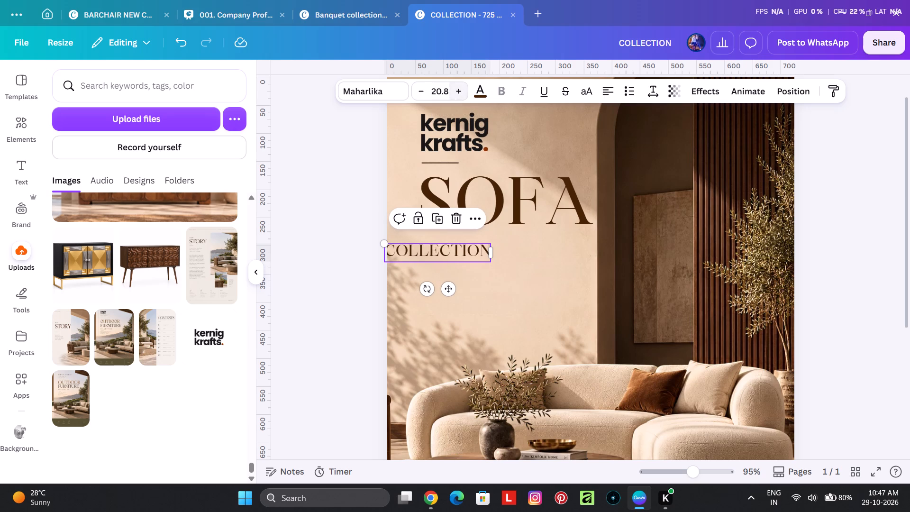
pyautogui.click(432, 91)
pyautogui.write('20')
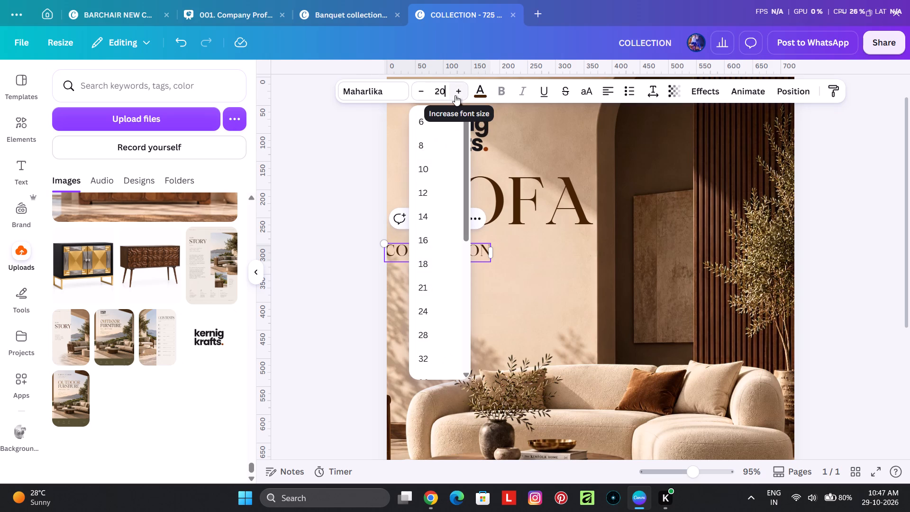
pyautogui.press('Return')
# Change the COLLECTION text's font to The Seasons in the Bold weight.
pyautogui.click(344, 91)
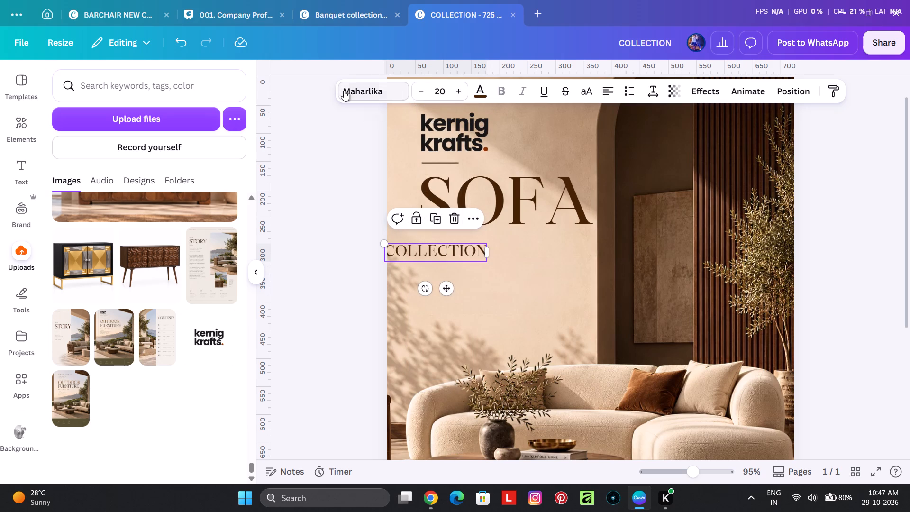
pyautogui.click(88, 281)
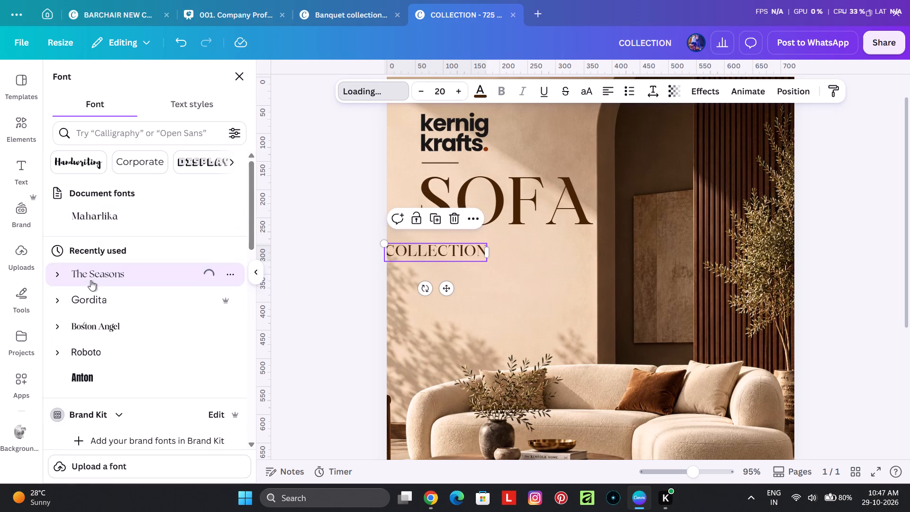
pyautogui.click(64, 275)
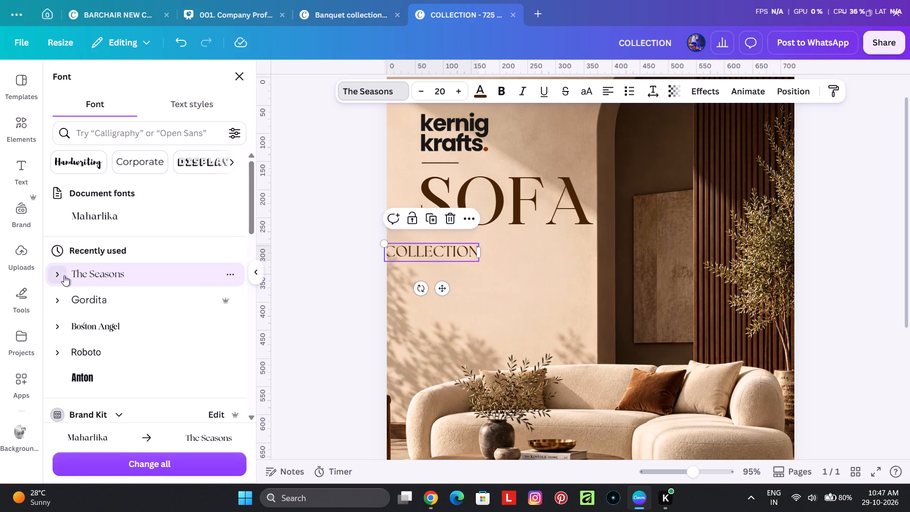
pyautogui.click(102, 351)
pyautogui.click(326, 242)
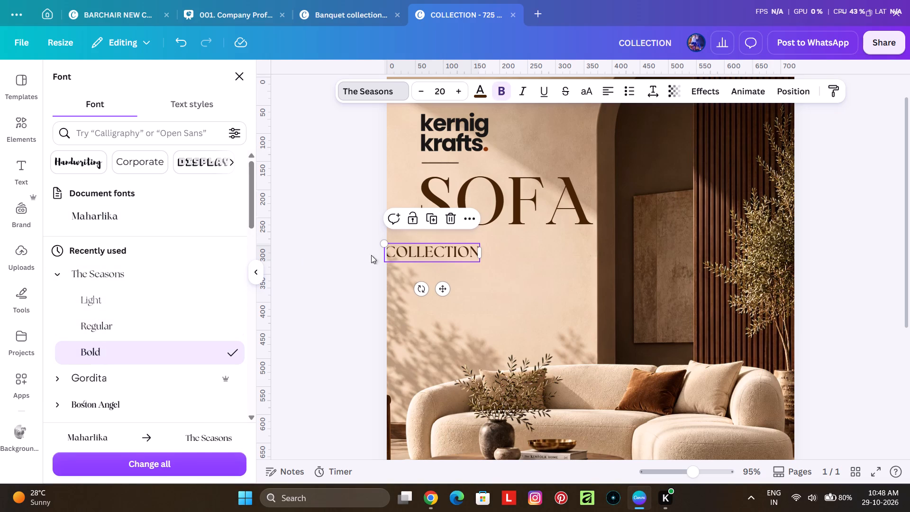
# Move the COLLECTION text directly beneath the SOFA title, lining up their left edges.
pyautogui.keyDown('ctrl'); pyautogui.scroll(2, 453, 247); pyautogui.keyUp('ctrl')
pyautogui.moveTo(399, 256); pyautogui.dragTo(452, 242)
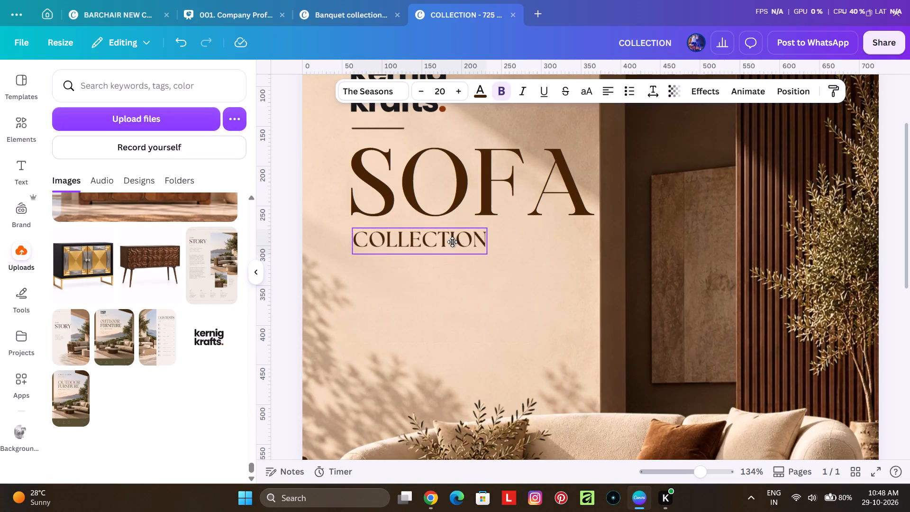
pyautogui.moveTo(452, 242); pyautogui.dragTo(448, 238)
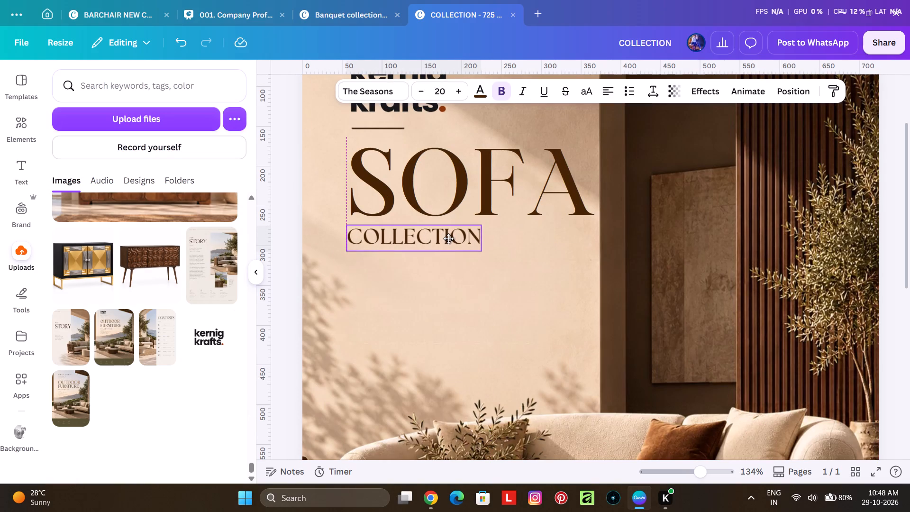
pyautogui.moveTo(448, 238); pyautogui.dragTo(448, 242)
pyautogui.click(504, 261)
pyautogui.keyDown('ctrl'); pyautogui.scroll(-2, 529, 302); pyautogui.keyUp('ctrl')
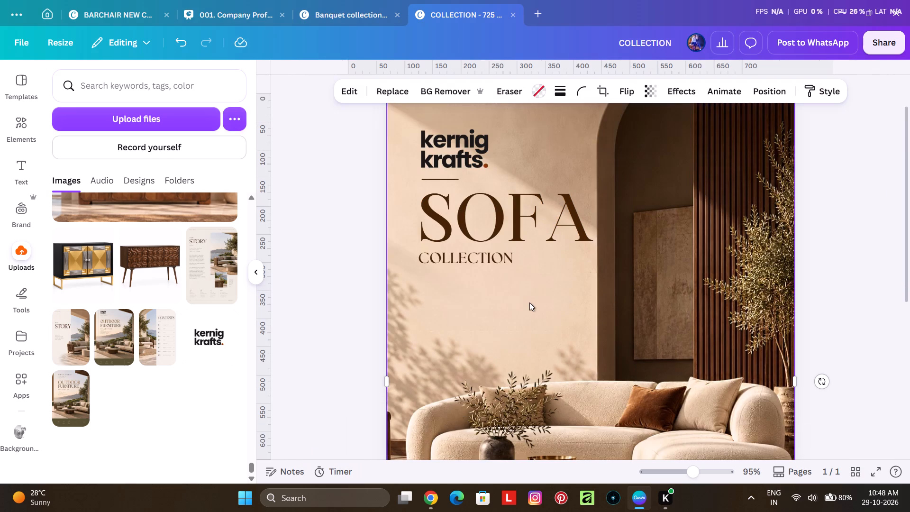
# Add a vertical ruler guide at 60 px along the left edge of the SOFA title.
pyautogui.keyDown('ctrl'); pyautogui.scroll(3, 424, 271); pyautogui.keyUp('ctrl')
pyautogui.moveTo(266, 240); pyautogui.dragTo(292, 234)
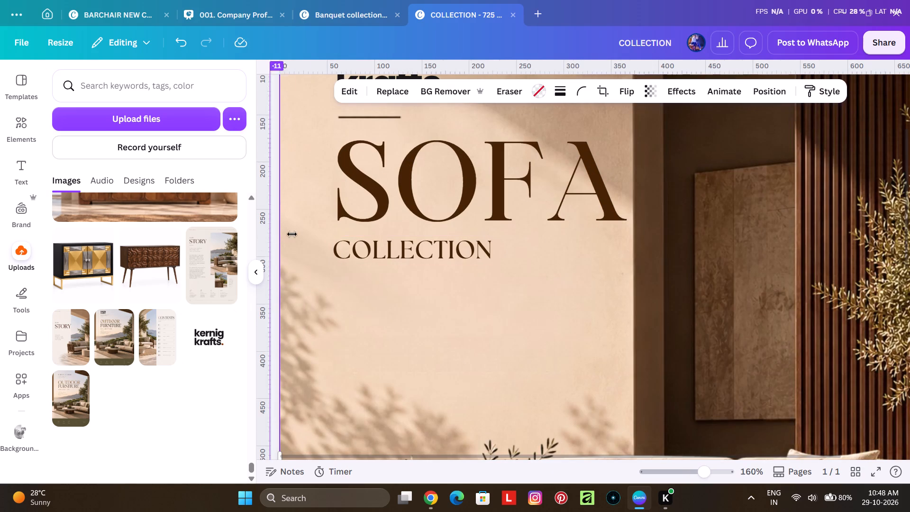
pyautogui.moveTo(292, 234); pyautogui.dragTo(338, 234)
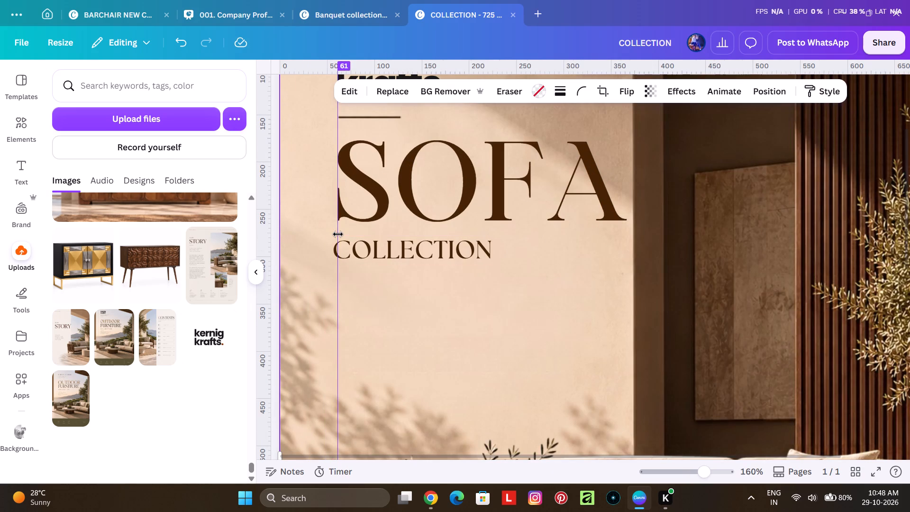
pyautogui.moveTo(338, 234); pyautogui.dragTo(337, 234)
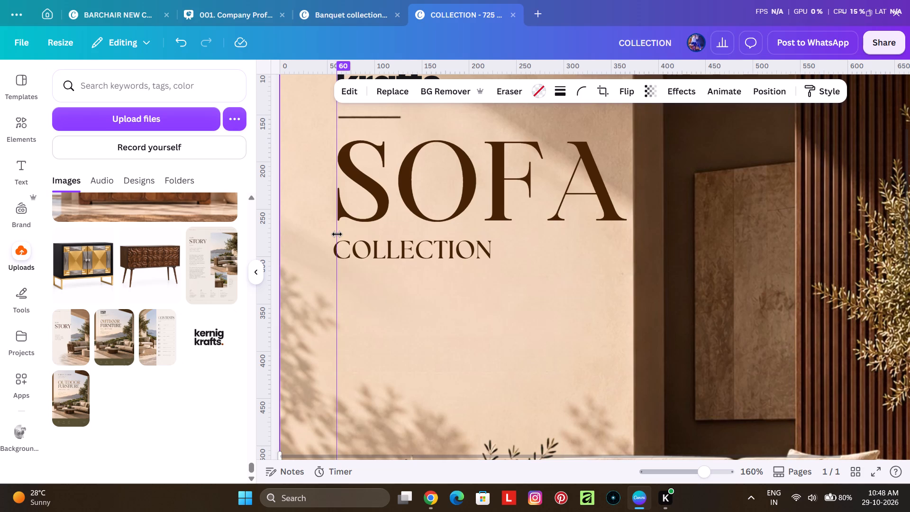
# Nudge the COLLECTION text rightward so its left edge meets the vertical guide.
pyautogui.click(363, 247)
pyautogui.press('Right')
pyautogui.press('Right')
pyautogui.press('Right')
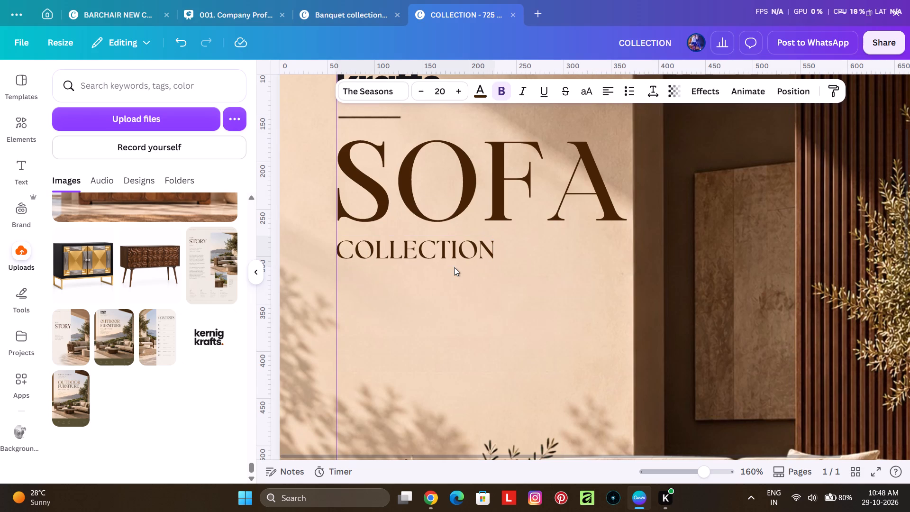
pyautogui.press('Right')
pyautogui.press('Left')
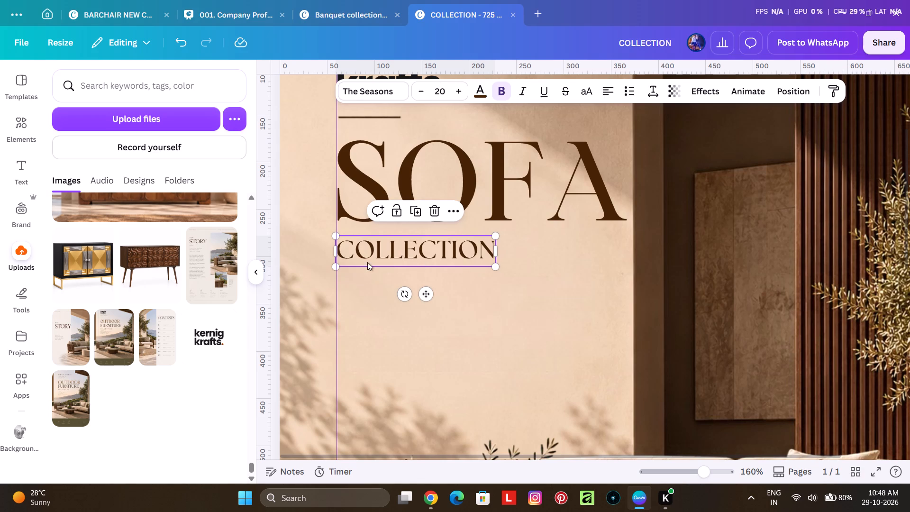
pyautogui.scroll(-3, 618, 296)
pyautogui.keyDown('ctrl'); pyautogui.scroll(-3, 529, 279); pyautogui.keyUp('ctrl')
pyautogui.click(305, 221)
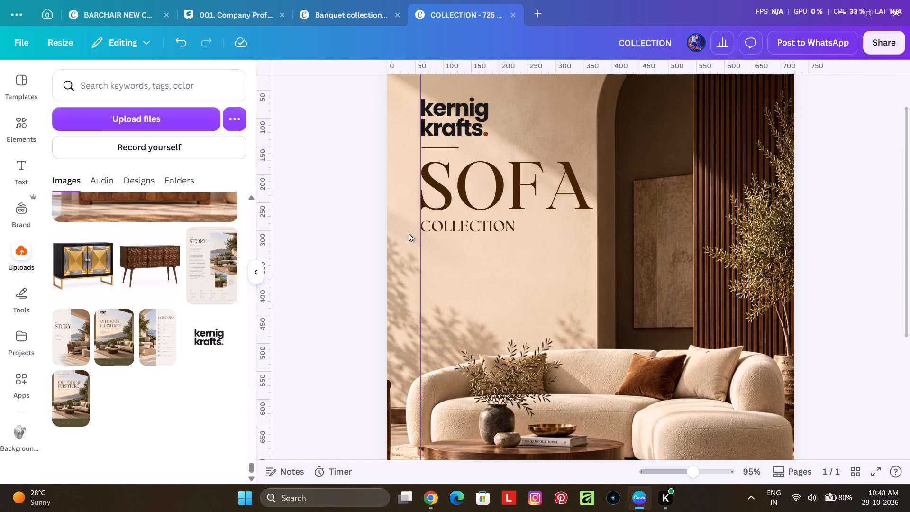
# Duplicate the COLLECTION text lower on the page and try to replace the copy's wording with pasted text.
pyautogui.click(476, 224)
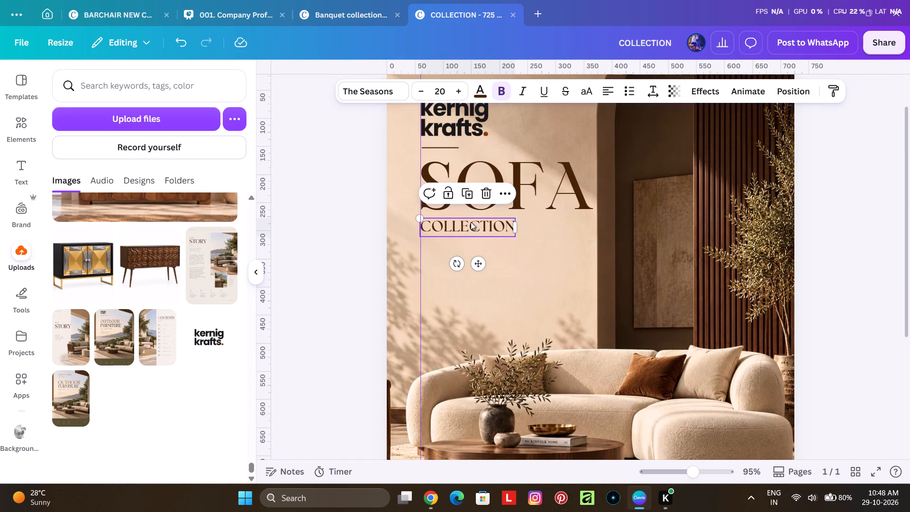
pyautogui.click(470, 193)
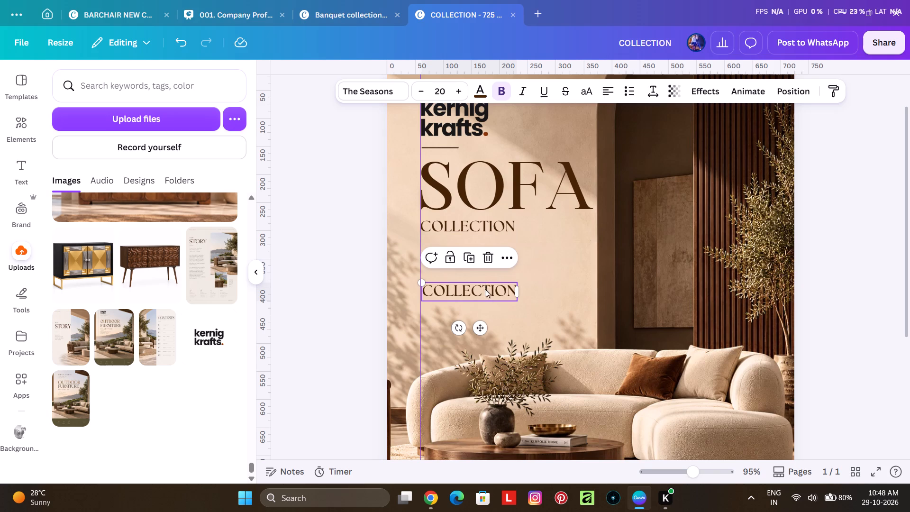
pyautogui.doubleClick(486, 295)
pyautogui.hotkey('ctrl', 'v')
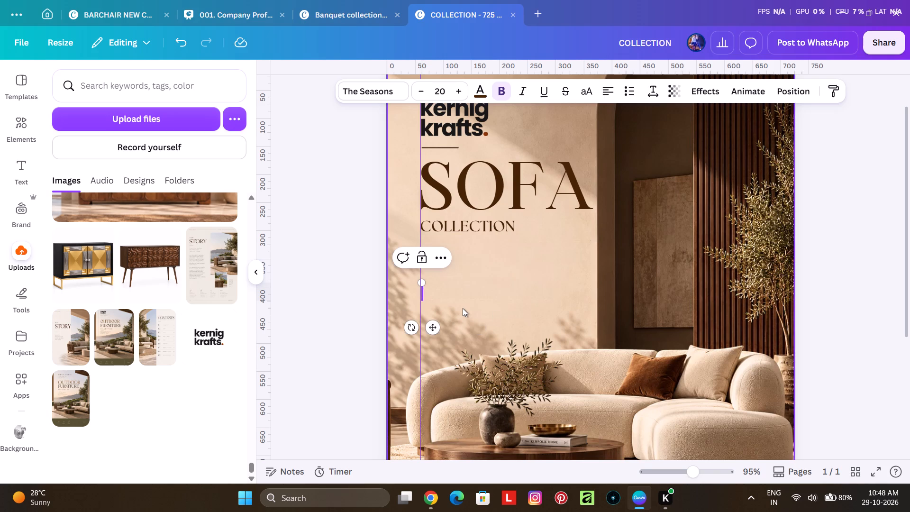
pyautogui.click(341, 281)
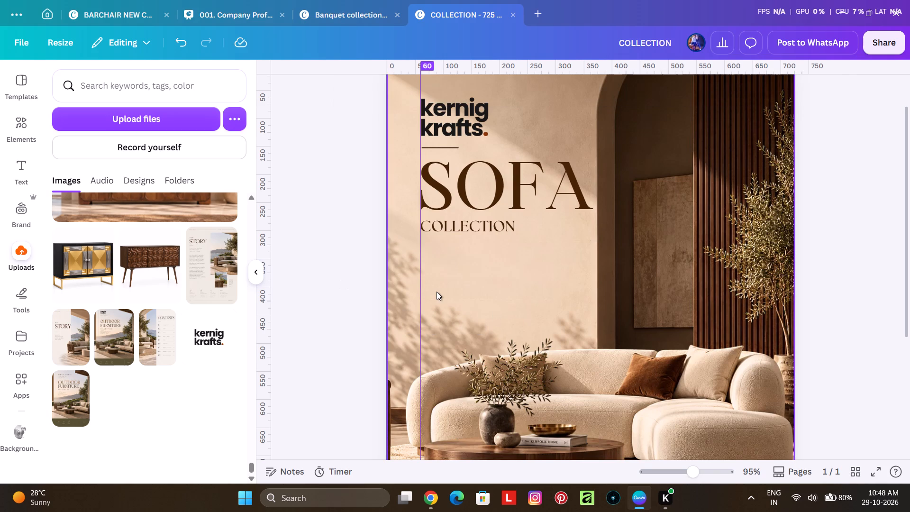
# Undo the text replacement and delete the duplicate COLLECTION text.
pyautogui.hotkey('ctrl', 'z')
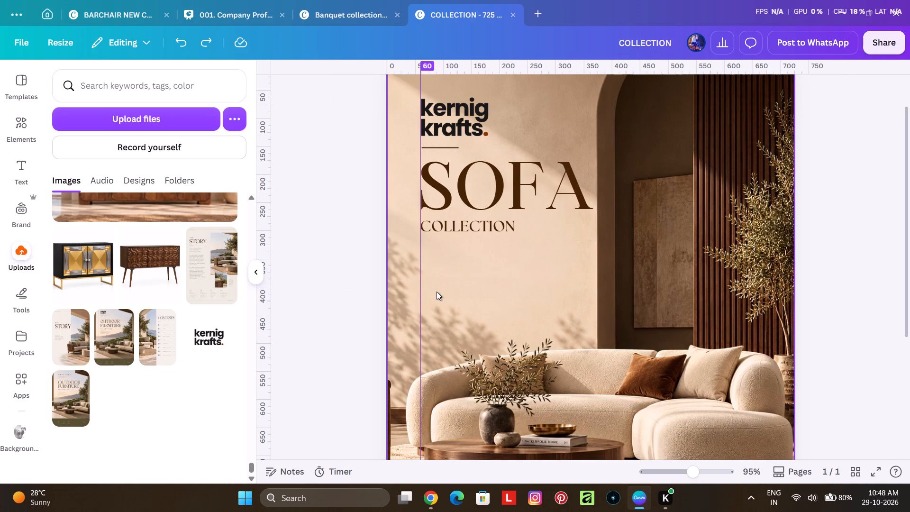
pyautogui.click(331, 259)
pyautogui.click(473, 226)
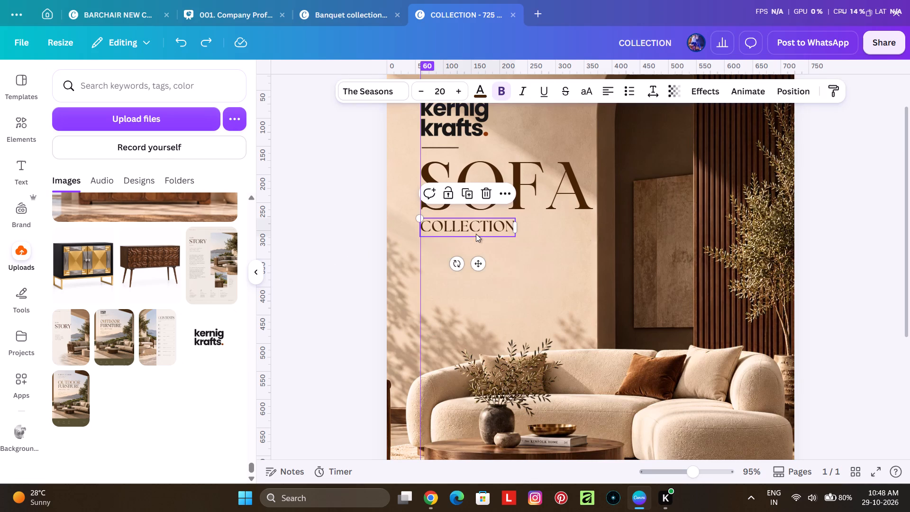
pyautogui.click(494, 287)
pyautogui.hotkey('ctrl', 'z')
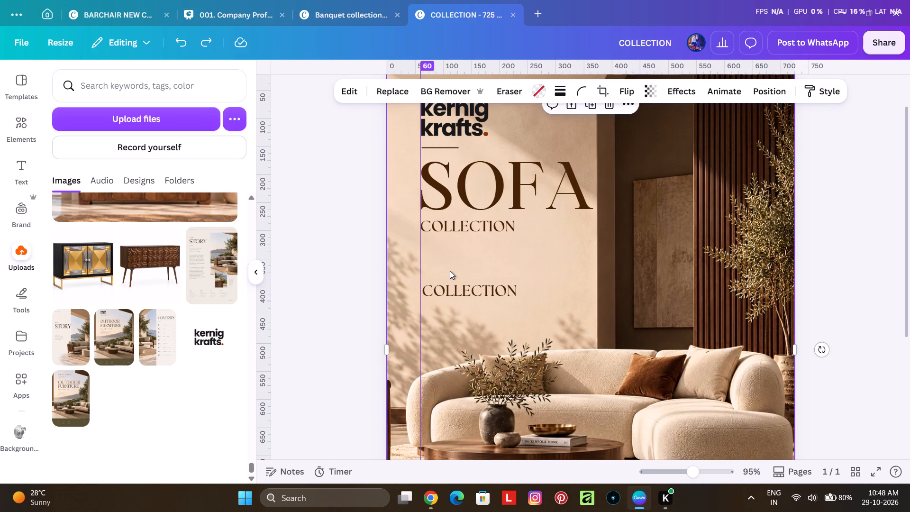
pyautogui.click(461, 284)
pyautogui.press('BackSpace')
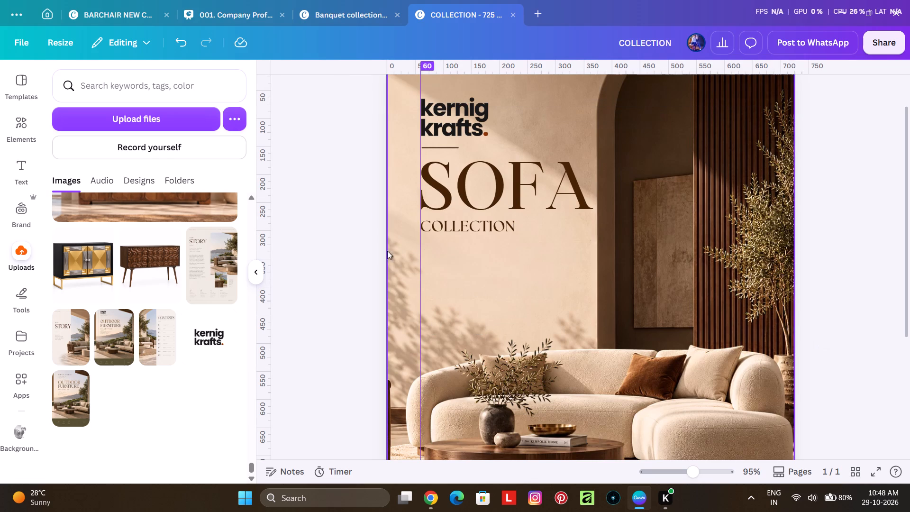
# Go back through the uploaded images and show the uploaded designs instead.
pyautogui.scroll(20, 216, 332)
pyautogui.scroll(9, 216, 332)
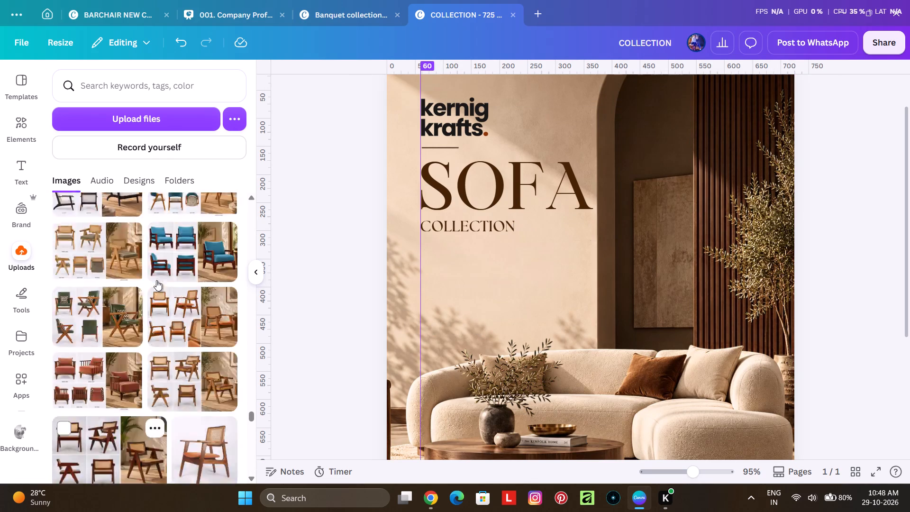
pyautogui.scroll(6, 156, 280)
pyautogui.moveTo(211, 348); pyautogui.dragTo(231, 380)
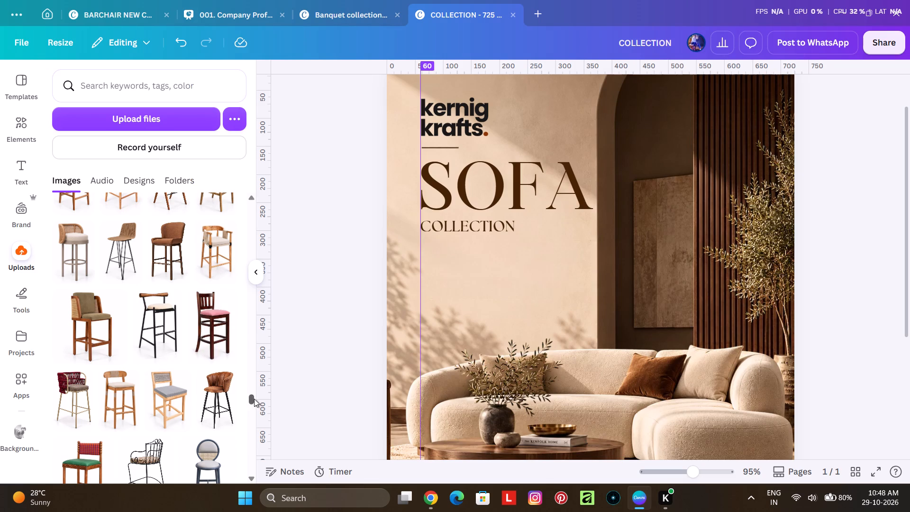
pyautogui.moveTo(253, 399); pyautogui.dragTo(251, 184)
pyautogui.scroll(5, 144, 275)
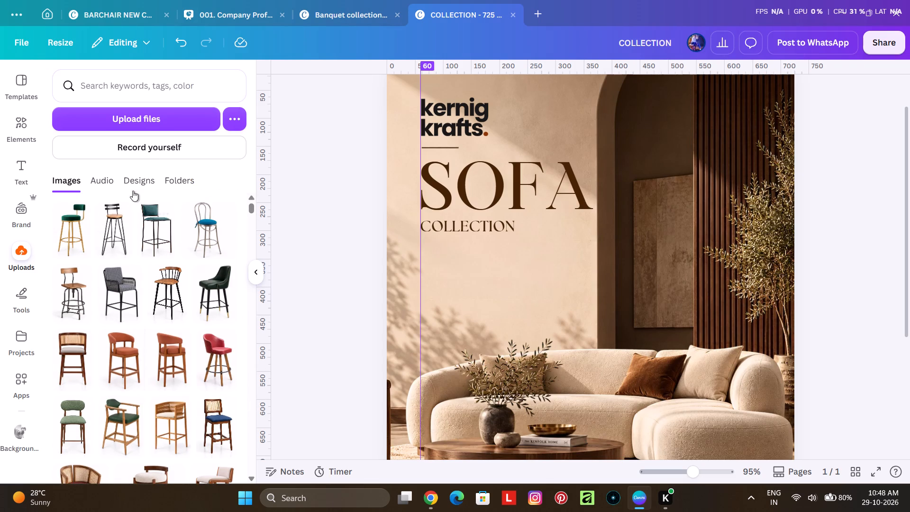
pyautogui.click(137, 184)
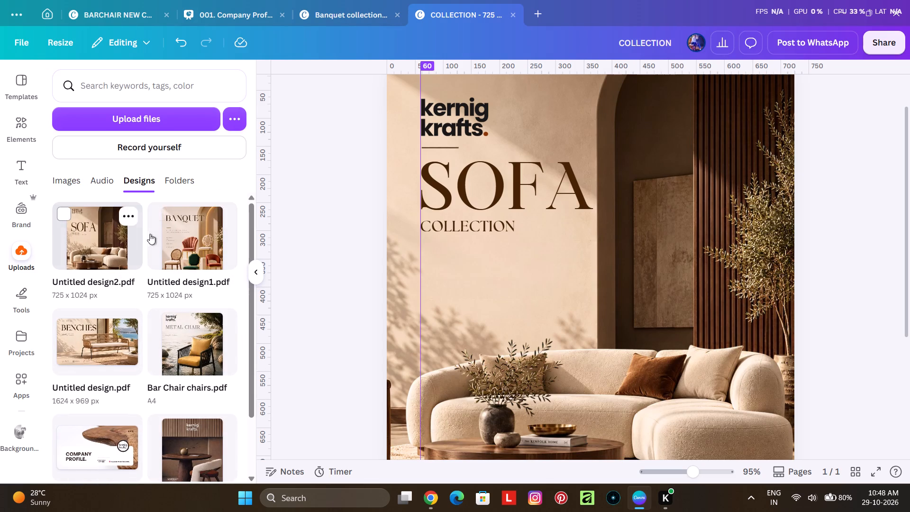
# Add a blank second page after the SOFA cover.
pyautogui.scroll(-2, 463, 344)
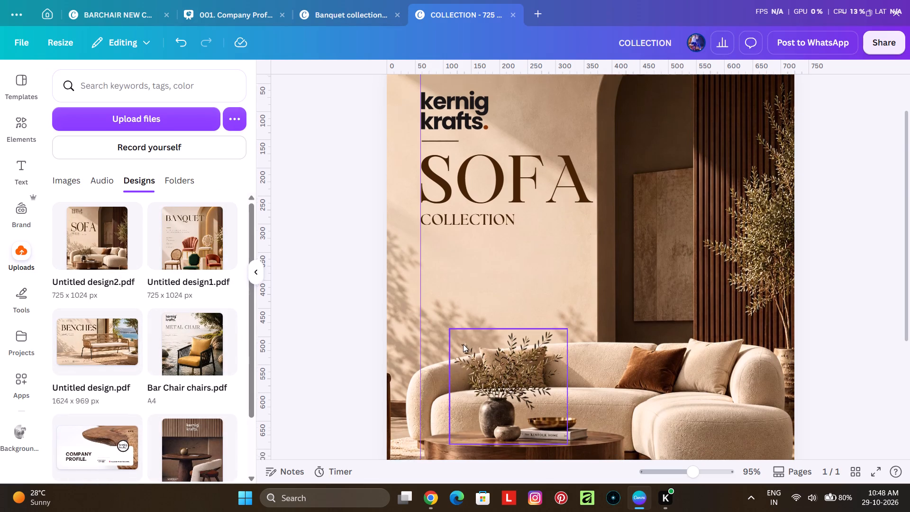
pyautogui.scroll(-10, 463, 344)
pyautogui.scroll(-3, 711, 358)
pyautogui.scroll(2, 706, 339)
pyautogui.keyDown('ctrl'); pyautogui.scroll(-4, 590, 287); pyautogui.keyUp('ctrl')
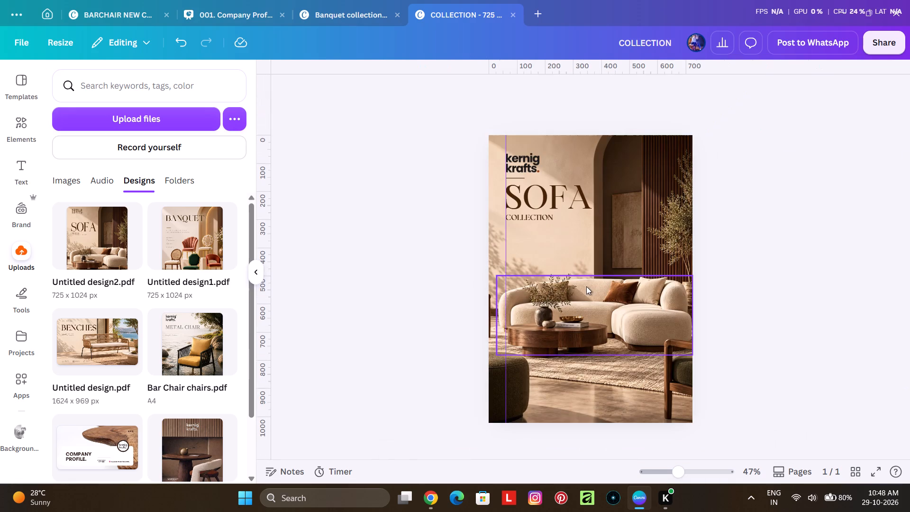
pyautogui.click(816, 471)
pyautogui.click(812, 471)
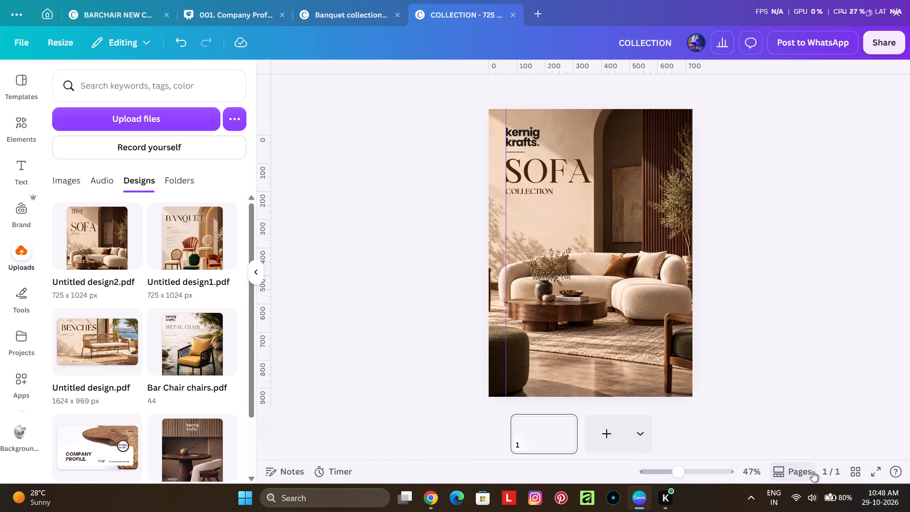
pyautogui.click(625, 447)
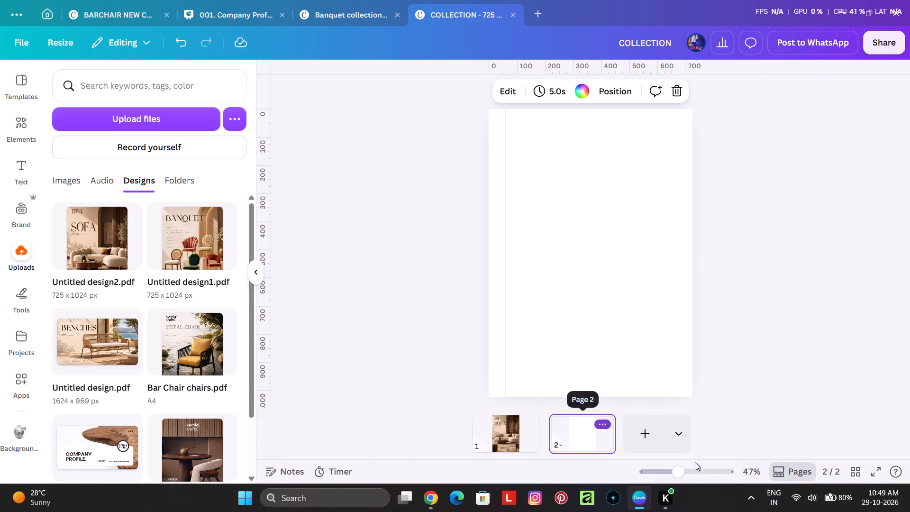
pyautogui.click(779, 477)
# Place the uploaded design Untitled design2.pdf on page 2.
pyautogui.scroll(-4, 527, 331)
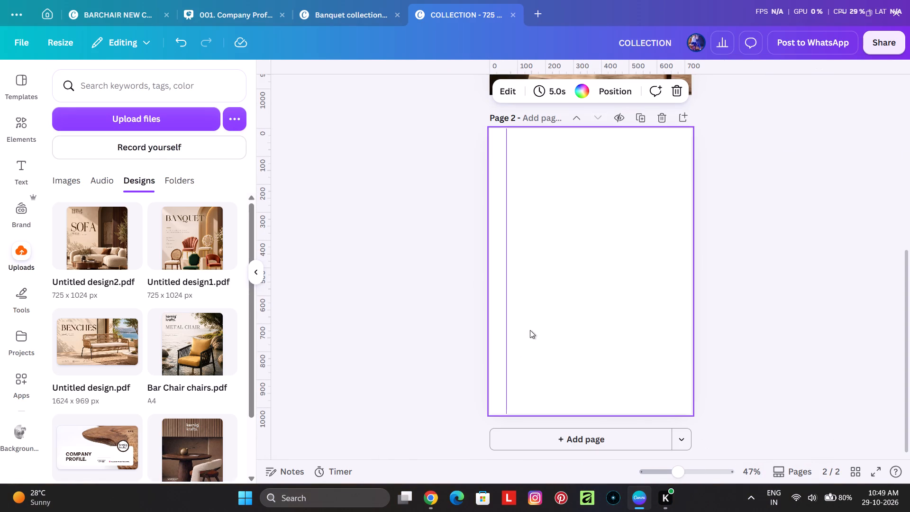
pyautogui.moveTo(109, 249); pyautogui.dragTo(548, 196)
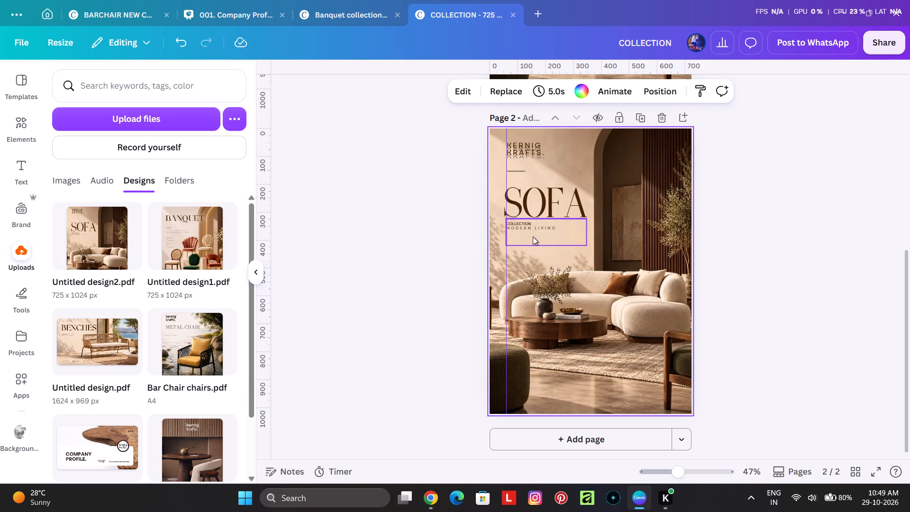
# Copy the MODERN LIVING line from the subtitle text of the placed design on page 2.
pyautogui.doubleClick(537, 230)
pyautogui.doubleClick(543, 230)
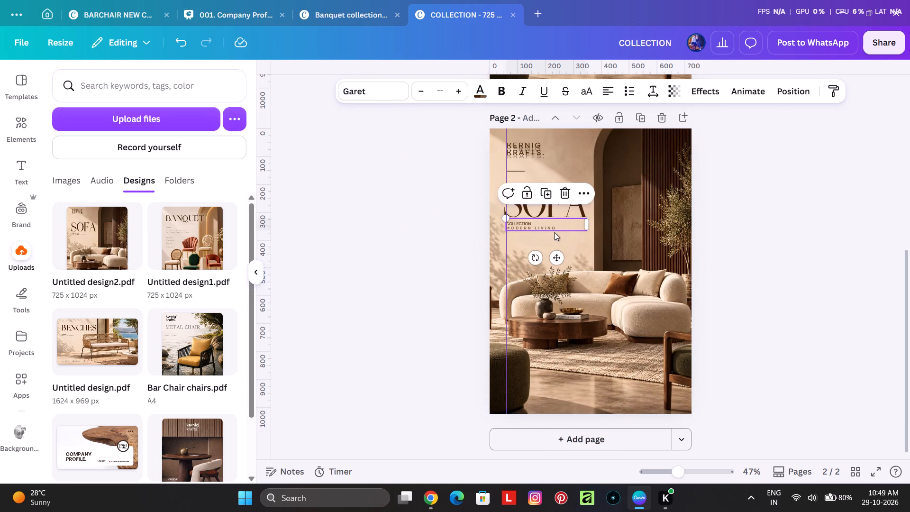
pyautogui.doubleClick(552, 228)
pyautogui.click(561, 227)
pyautogui.moveTo(559, 227); pyautogui.dragTo(535, 227)
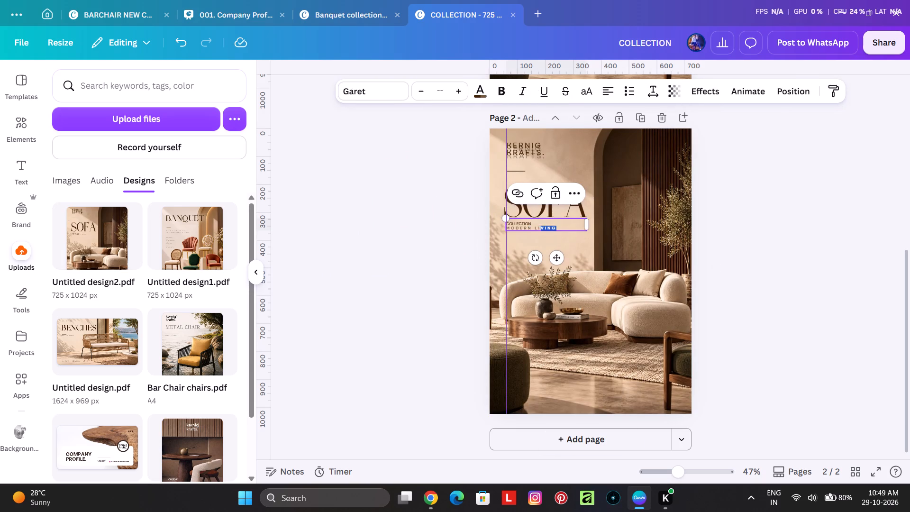
pyautogui.moveTo(535, 227); pyautogui.dragTo(513, 226)
pyautogui.moveTo(513, 226); pyautogui.dragTo(501, 229)
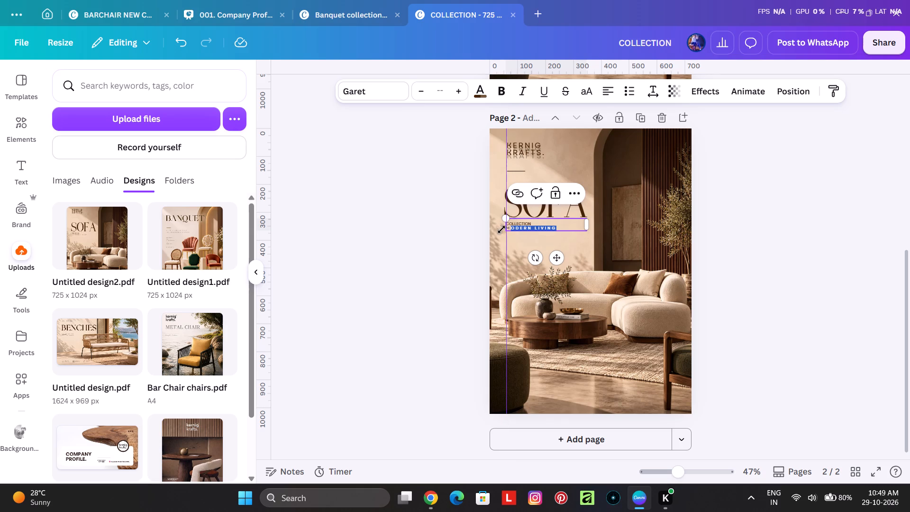
pyautogui.moveTo(501, 229); pyautogui.dragTo(509, 230)
pyautogui.keyDown('ctrl'); pyautogui.scroll(5, 514, 234); pyautogui.keyUp('ctrl')
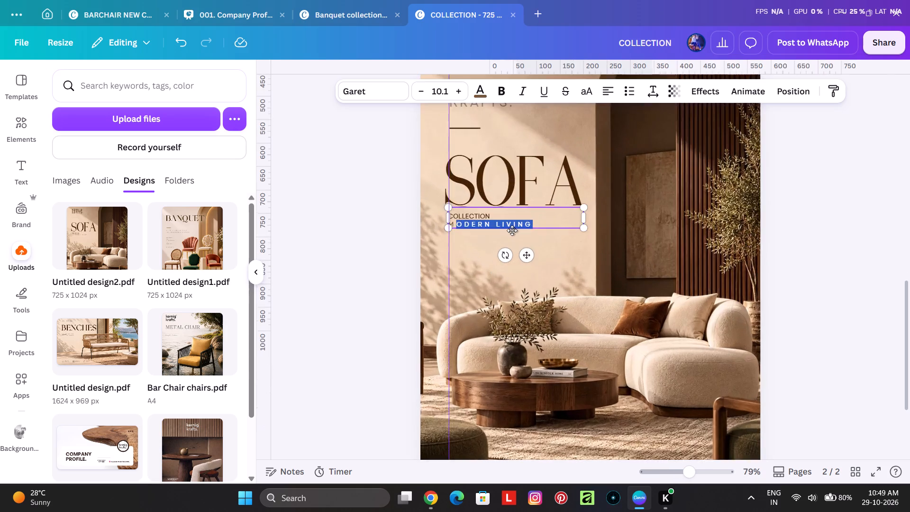
pyautogui.keyDown('ctrl'); pyautogui.scroll(3, 512, 230); pyautogui.keyUp('ctrl')
pyautogui.click(359, 219)
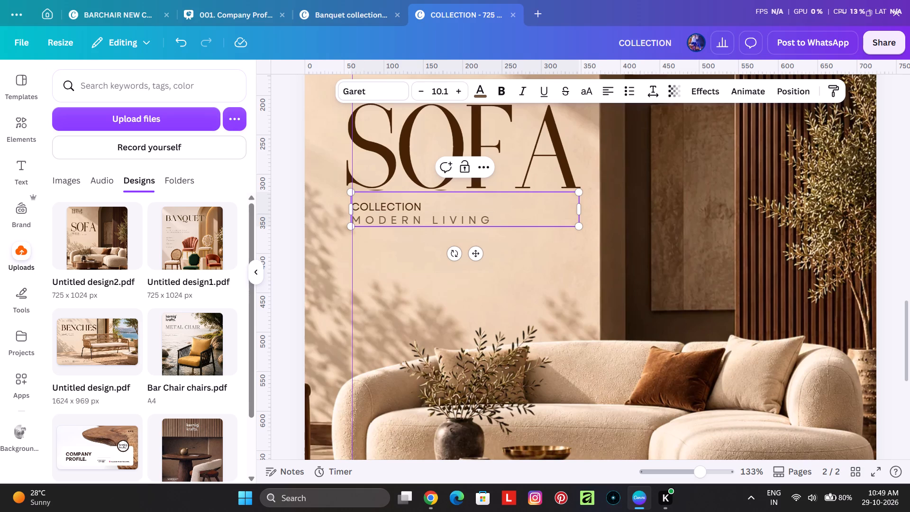
pyautogui.moveTo(356, 218); pyautogui.dragTo(495, 225)
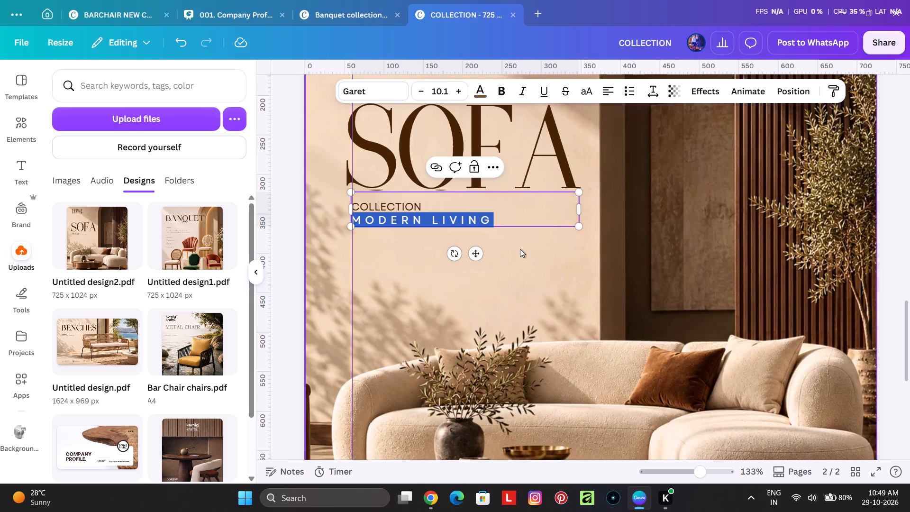
pyautogui.hotkey('ctrl', 'c')
pyautogui.hotkey('ctrl', 'c')
pyautogui.hotkey('ctrl', 'c')
pyautogui.hotkey('ctrl', 'c')
pyautogui.hotkey('ctrl', 'c')
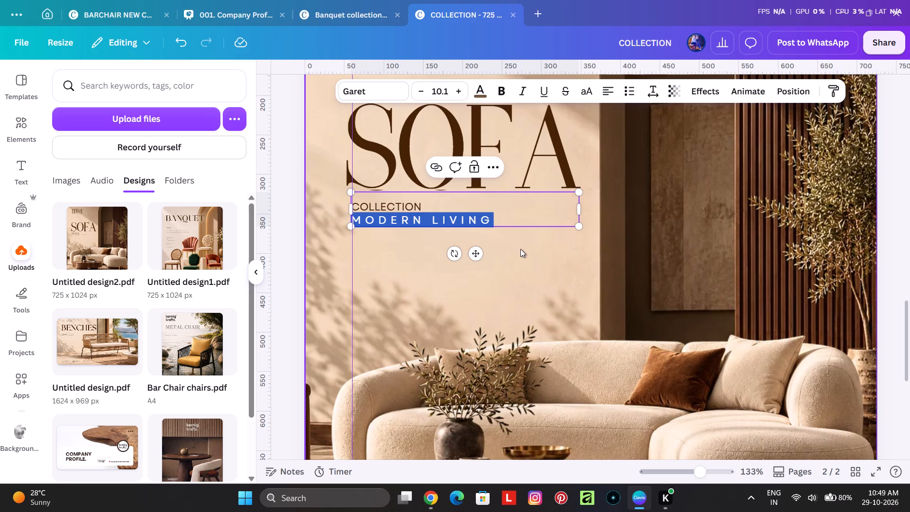
pyautogui.hotkey('ctrl', 'c')
# Delete page 2 with the placed design and add a blank page after the SOFA cover.
pyautogui.scroll(-12, 521, 251)
pyautogui.click(439, 256)
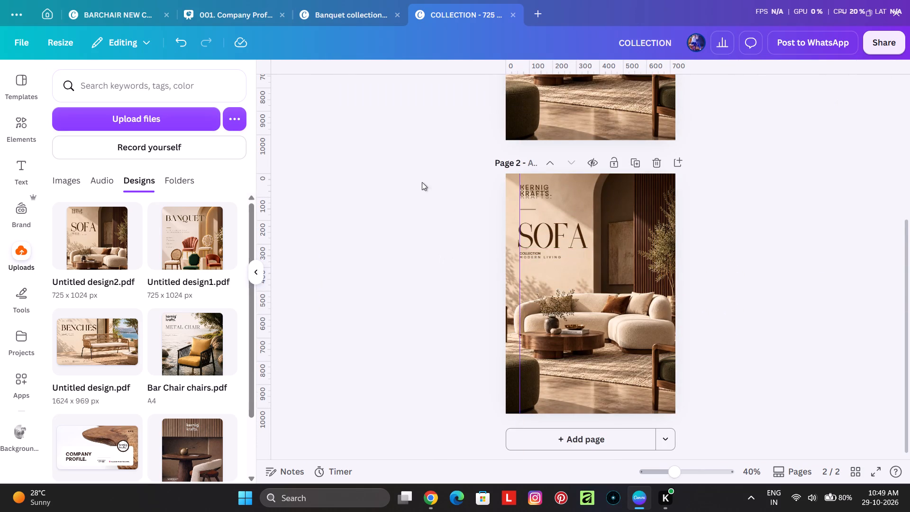
pyautogui.click(655, 165)
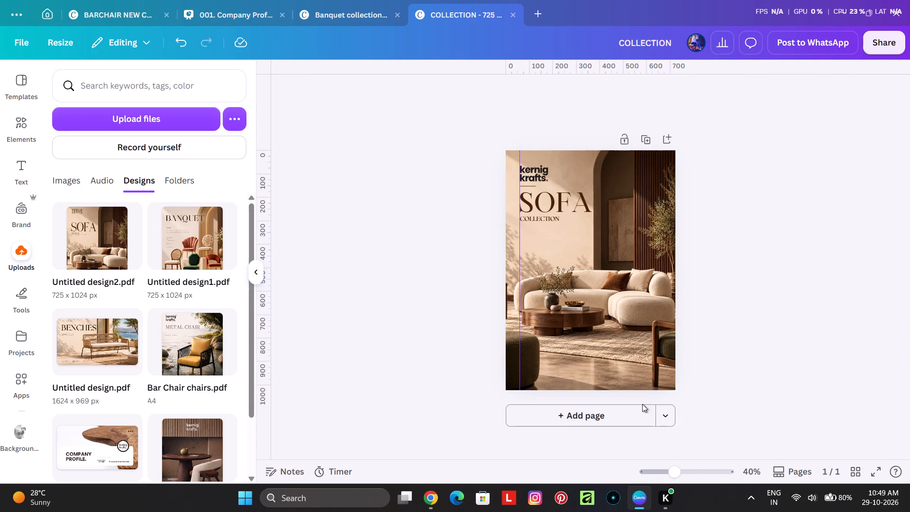
pyautogui.click(620, 411)
# Duplicate the COLLECTION text on page 1 and place the copy a little below the original.
pyautogui.scroll(5, 545, 240)
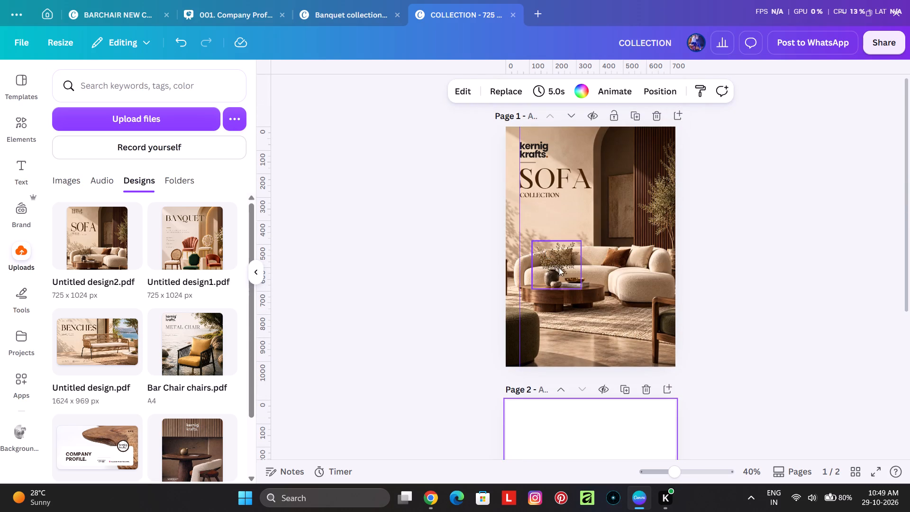
pyautogui.scroll(1, 559, 267)
pyautogui.keyDown('ctrl'); pyautogui.scroll(3, 539, 194); pyautogui.keyUp('ctrl')
pyautogui.click(505, 199)
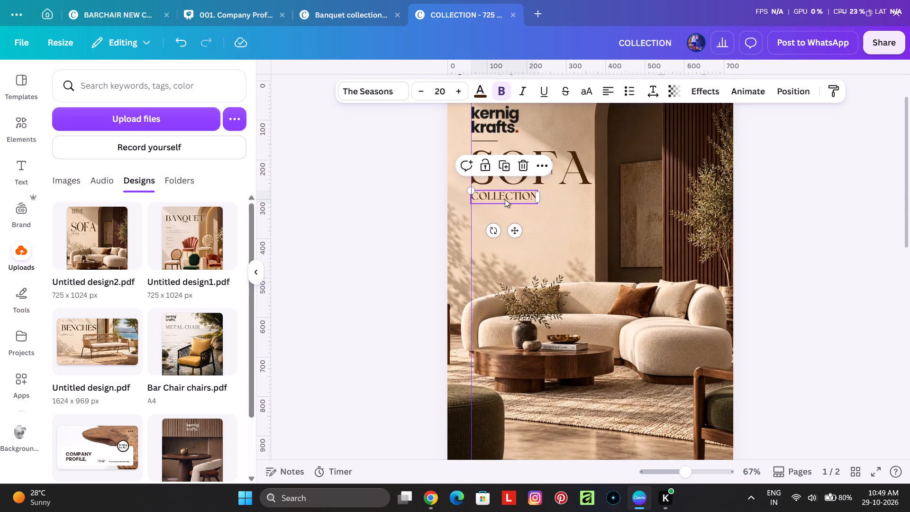
pyautogui.click(503, 162)
pyautogui.moveTo(522, 204); pyautogui.dragTo(519, 230)
# Replace the duplicated COLLECTION text with the copied MODERN LIVING wording.
pyautogui.doubleClick(519, 230)
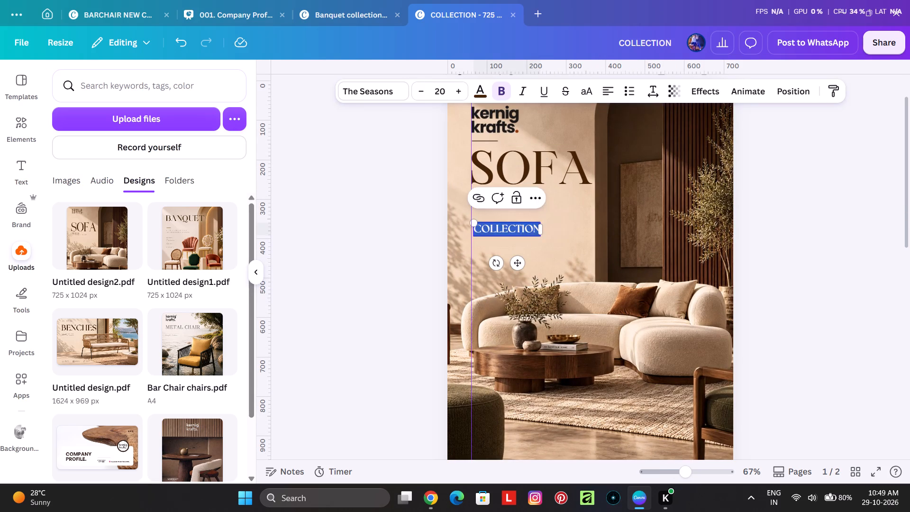
pyautogui.click(372, 227)
pyautogui.doubleClick(489, 227)
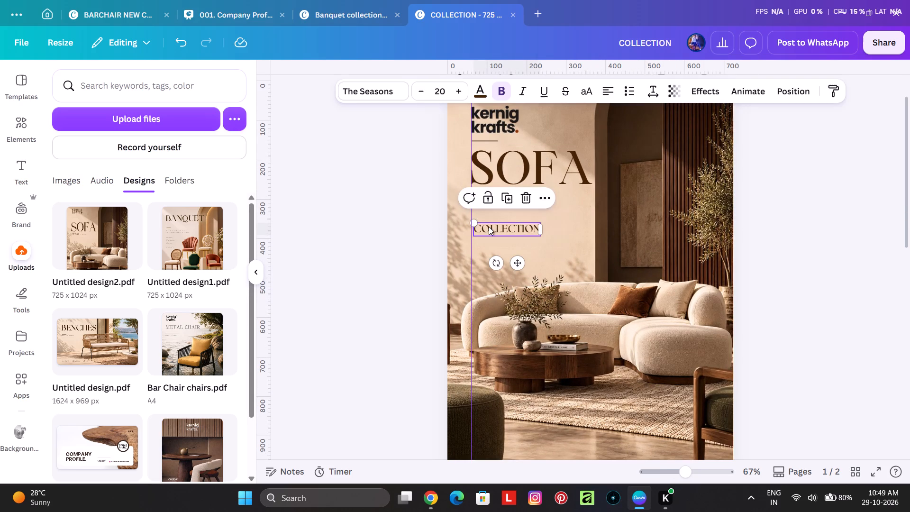
pyautogui.hotkey('ctrl', 'v')
pyautogui.click(356, 204)
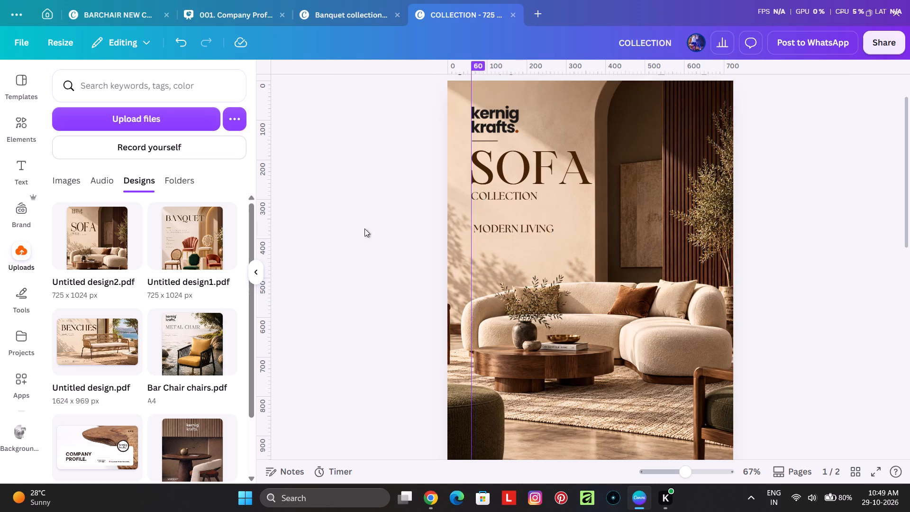
# Move the MODERN LIVING text directly beneath COLLECTION, its left edge aligned to the vertical guide at 60.
pyautogui.keyDown('ctrl'); pyautogui.scroll(4, 521, 226); pyautogui.keyUp('ctrl')
pyautogui.moveTo(464, 236); pyautogui.dragTo(464, 199)
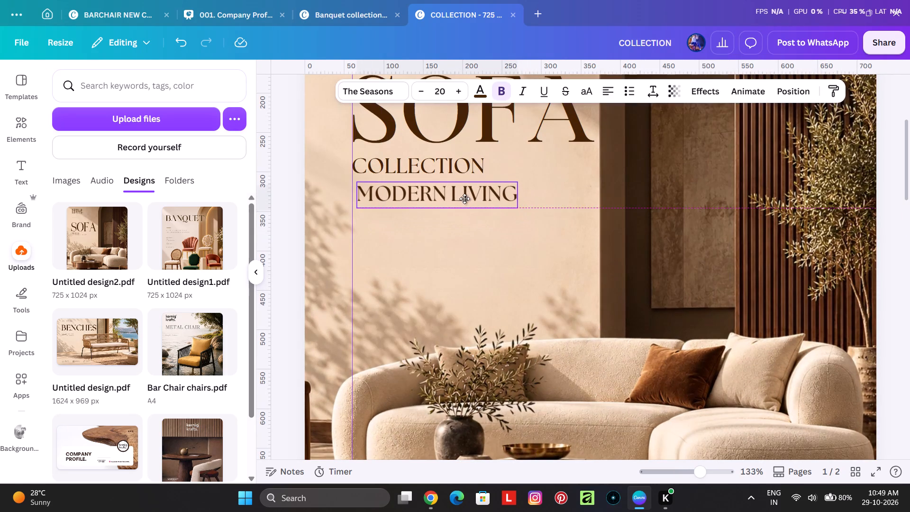
pyautogui.moveTo(464, 199); pyautogui.dragTo(462, 195)
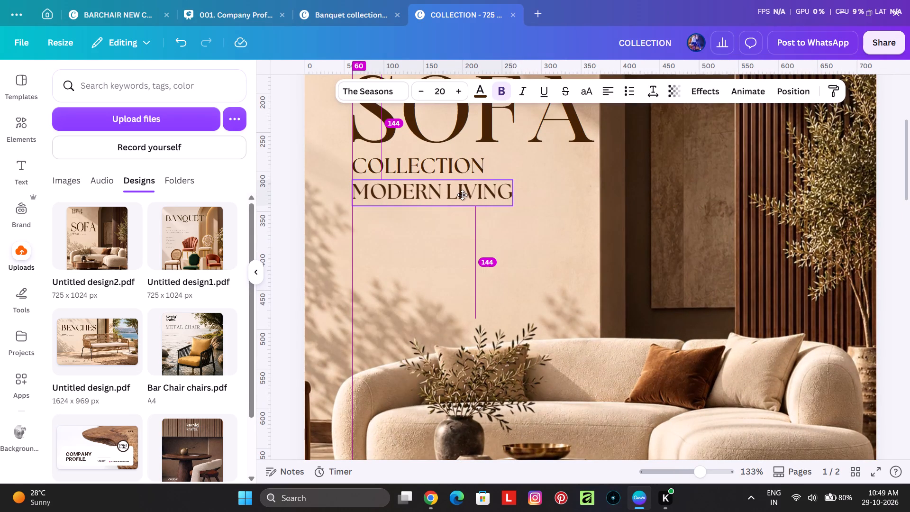
pyautogui.moveTo(462, 195); pyautogui.dragTo(463, 193)
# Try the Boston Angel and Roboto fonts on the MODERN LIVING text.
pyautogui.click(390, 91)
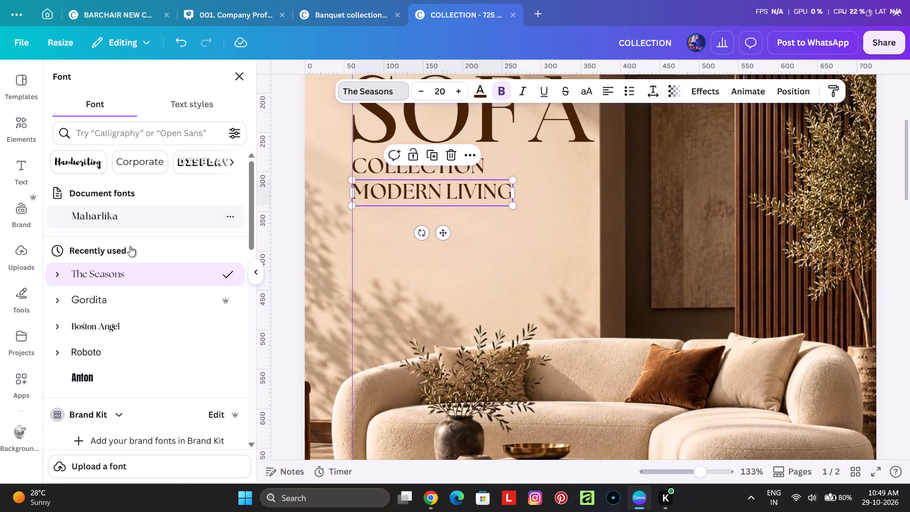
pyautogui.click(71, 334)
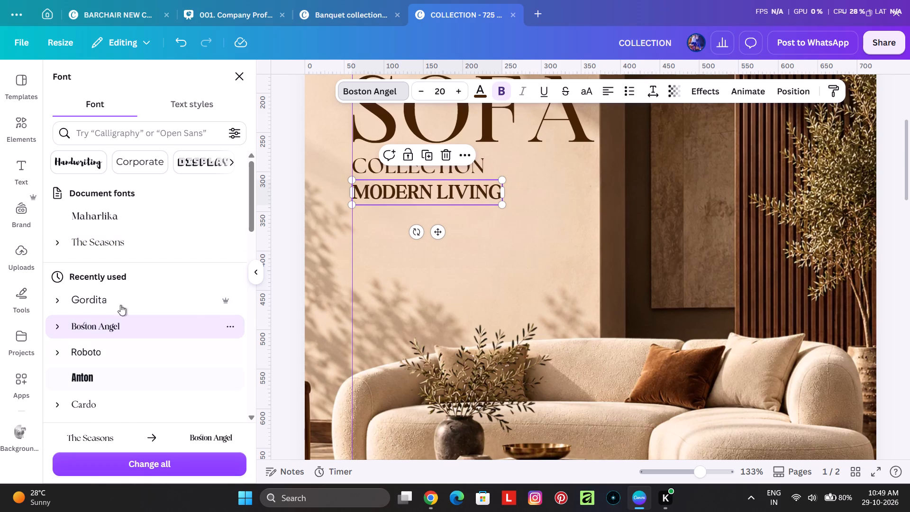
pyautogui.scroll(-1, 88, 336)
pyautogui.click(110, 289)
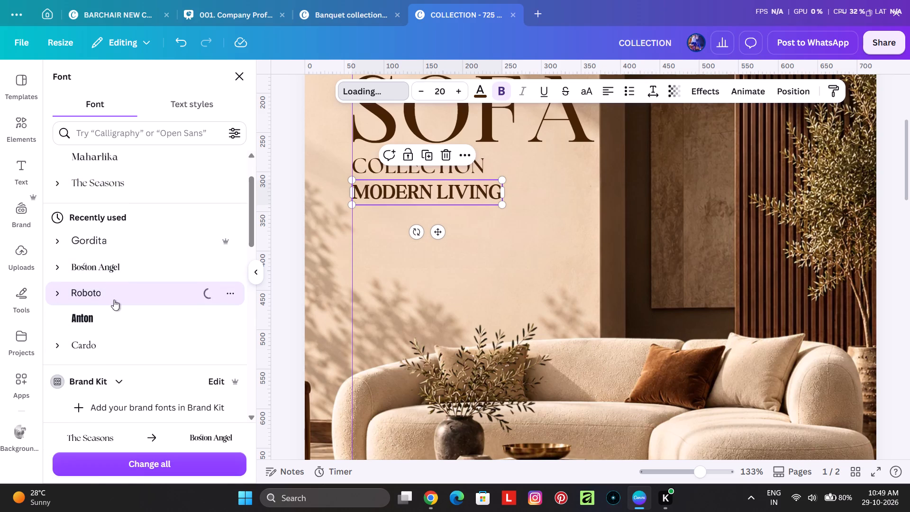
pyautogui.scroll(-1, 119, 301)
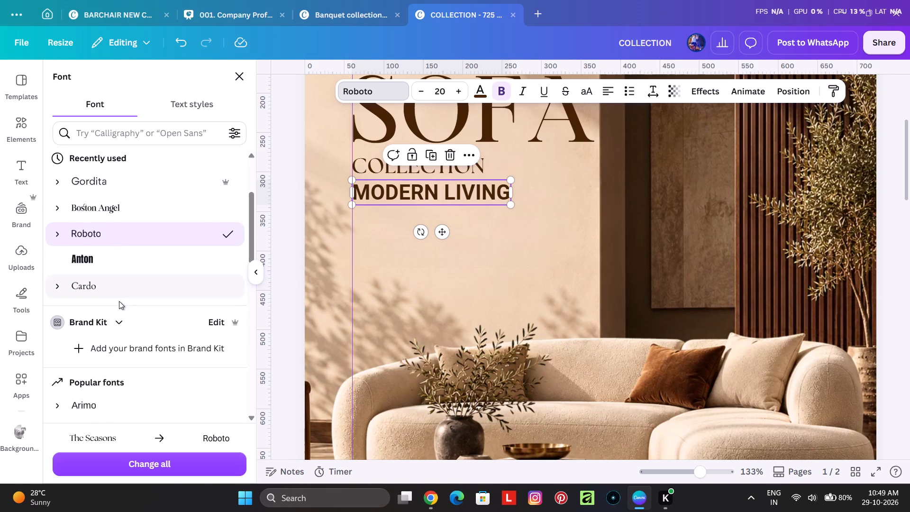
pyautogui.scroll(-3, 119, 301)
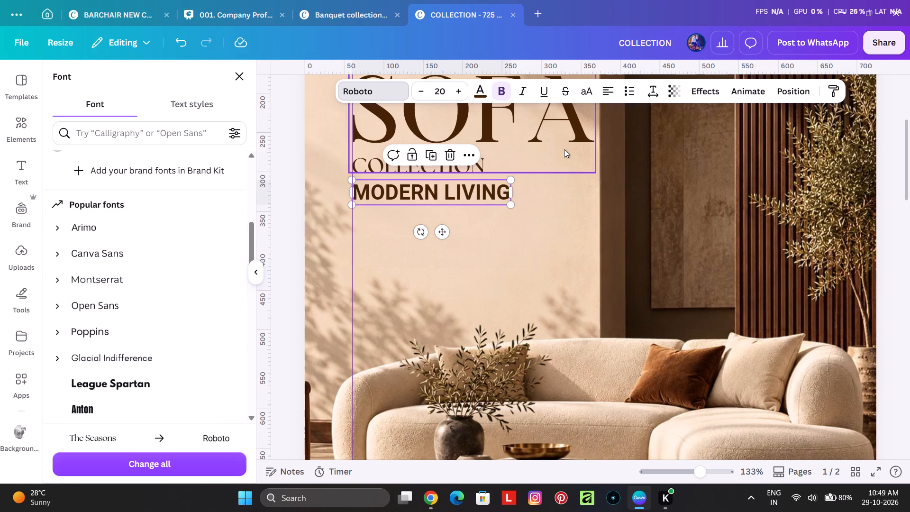
# Set the letter spacing of the MODERN LIVING text to 140.
pyautogui.click(656, 88)
pyautogui.moveTo(618, 143); pyautogui.dragTo(622, 143)
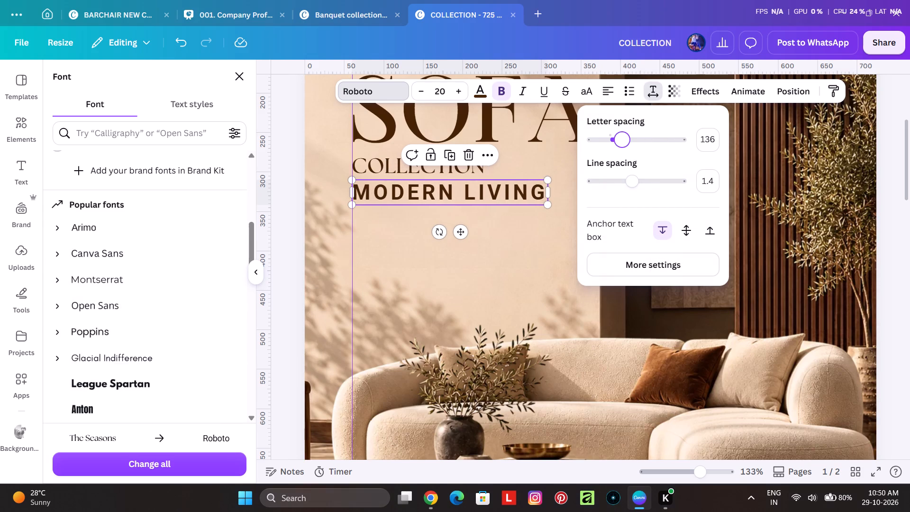
pyautogui.moveTo(622, 143); pyautogui.dragTo(623, 143)
pyautogui.click(704, 141)
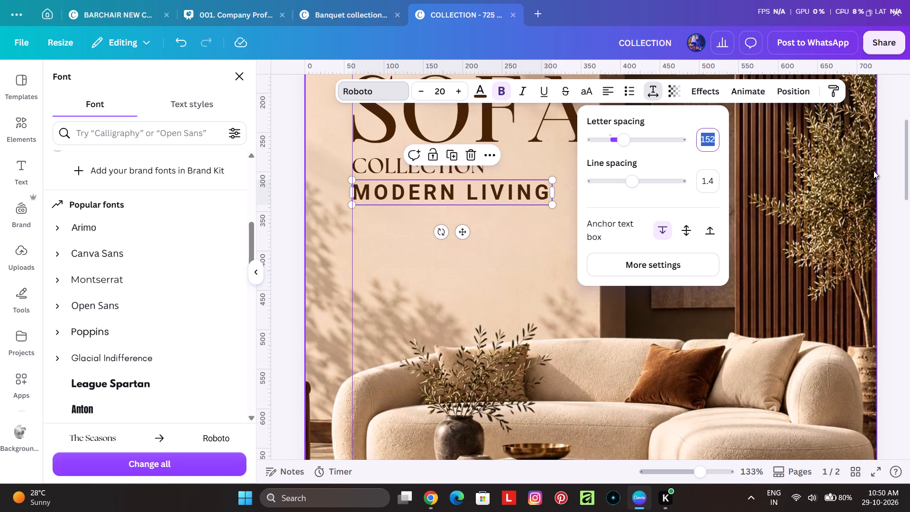
pyautogui.write('140')
pyautogui.press('Return')
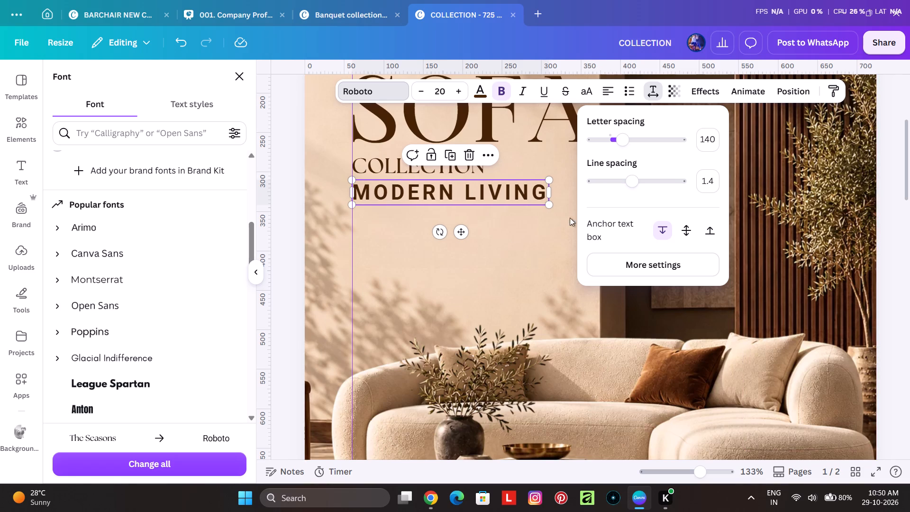
pyautogui.click(496, 240)
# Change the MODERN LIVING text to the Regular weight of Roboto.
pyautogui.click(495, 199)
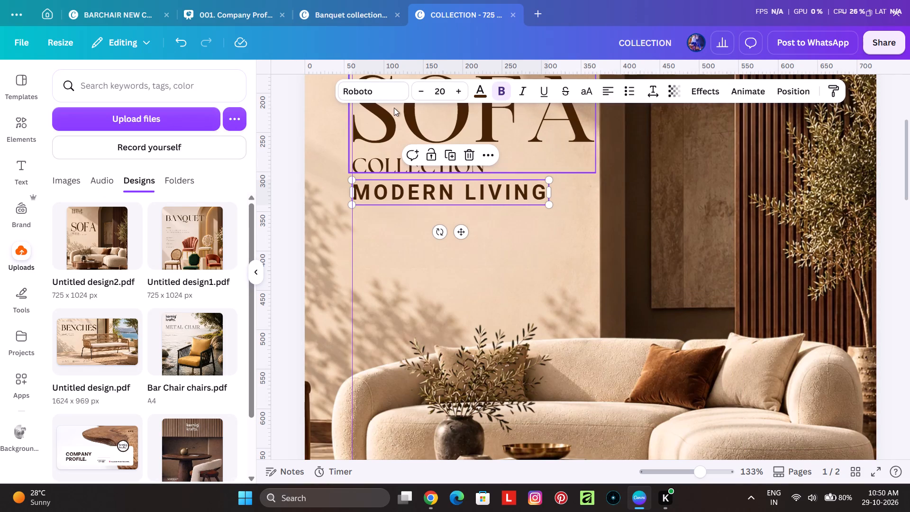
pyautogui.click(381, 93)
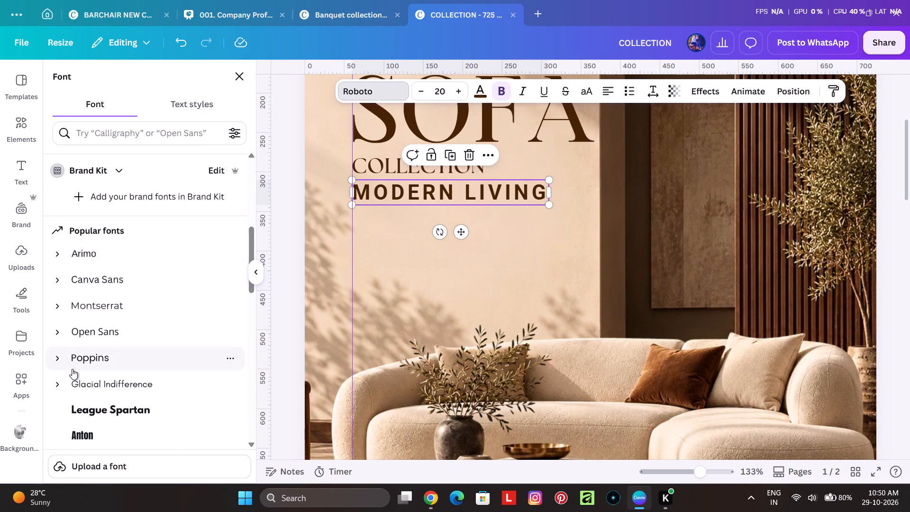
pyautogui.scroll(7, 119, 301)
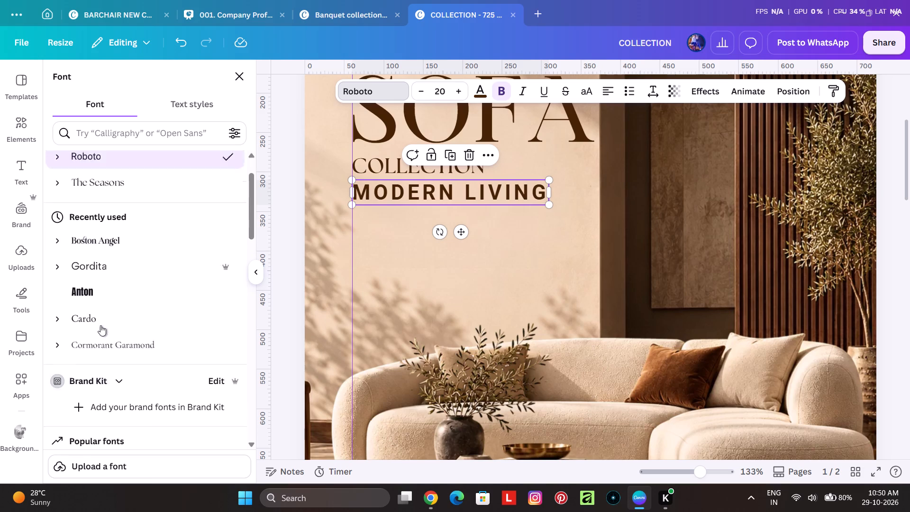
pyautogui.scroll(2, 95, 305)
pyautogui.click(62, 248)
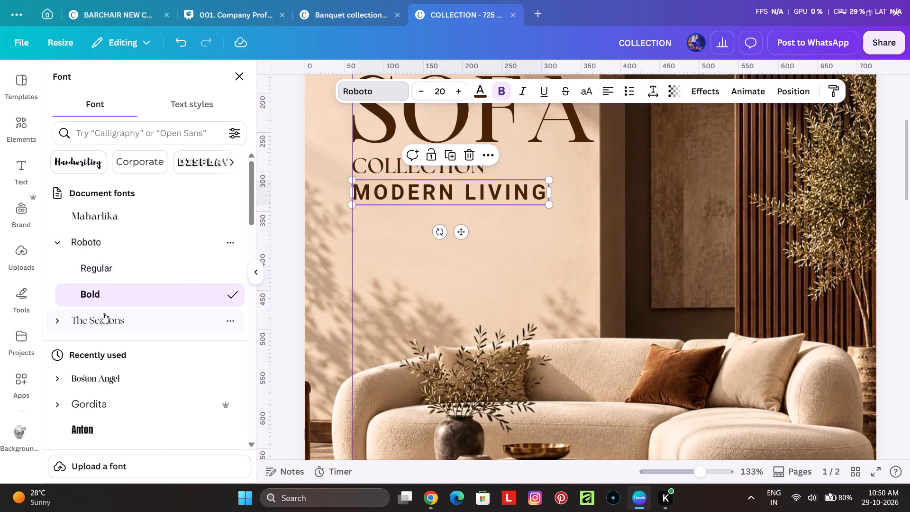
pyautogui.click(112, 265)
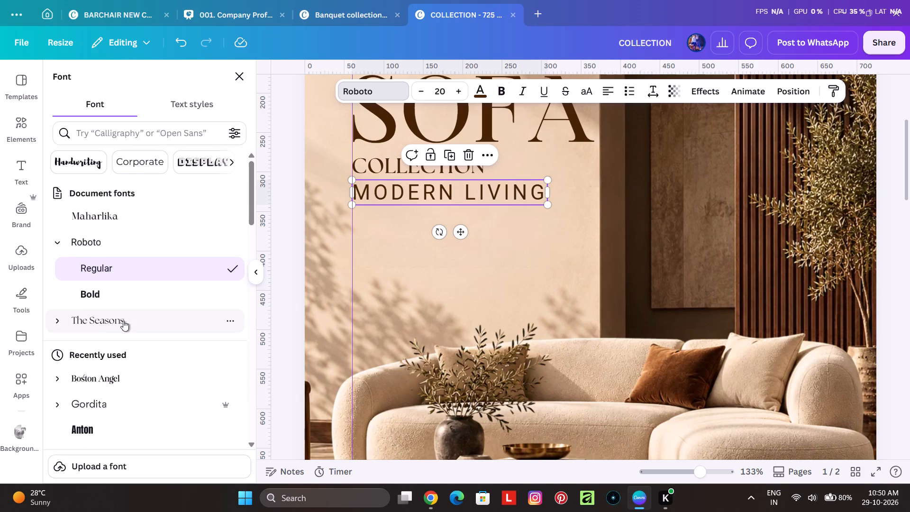
# Set the MODERN LIVING text in Poppins ExtraLight, trying the Light weight first.
pyautogui.scroll(-7, 117, 312)
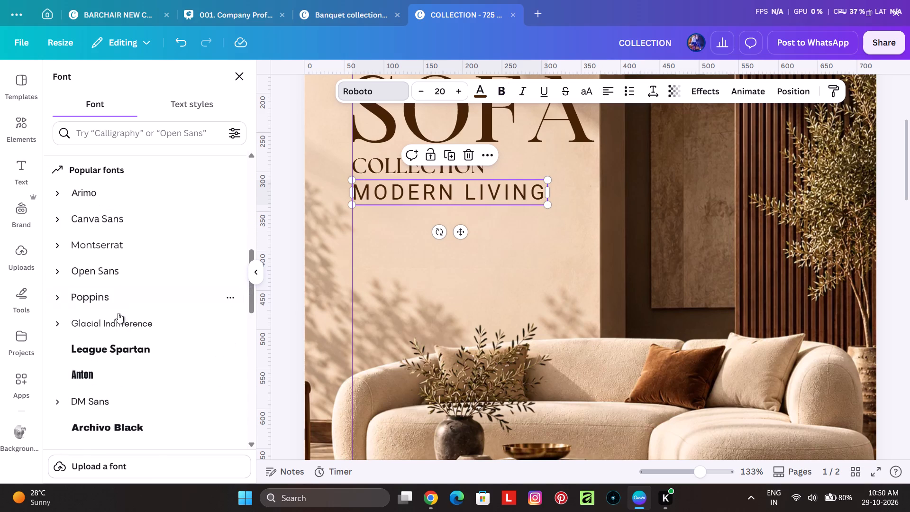
pyautogui.click(127, 302)
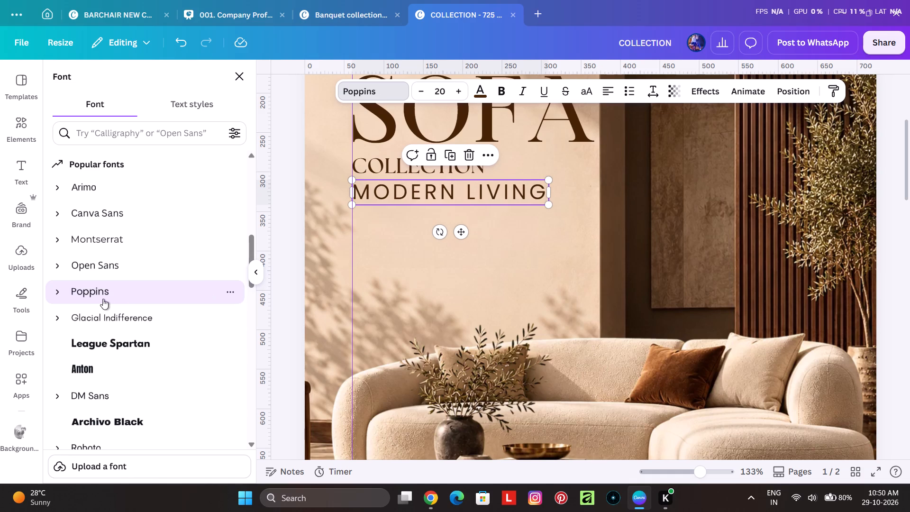
pyautogui.click(58, 291)
pyautogui.click(120, 364)
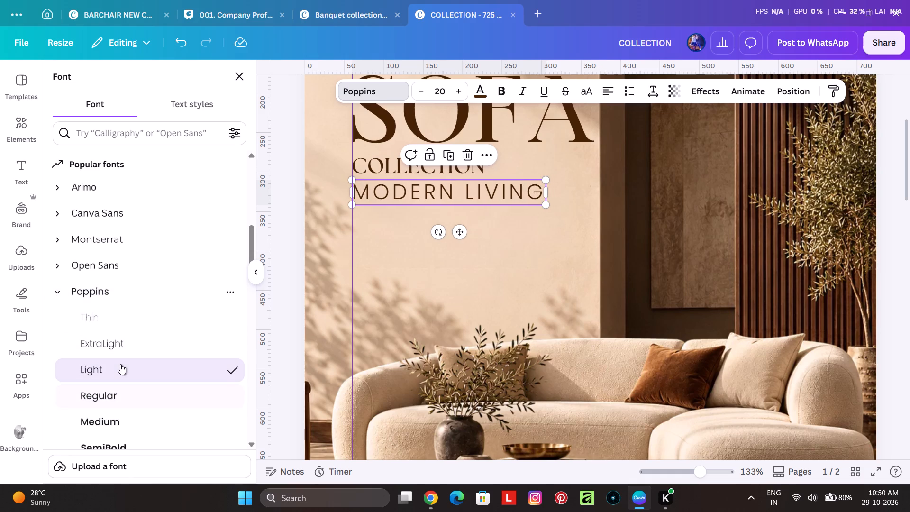
pyautogui.click(123, 350)
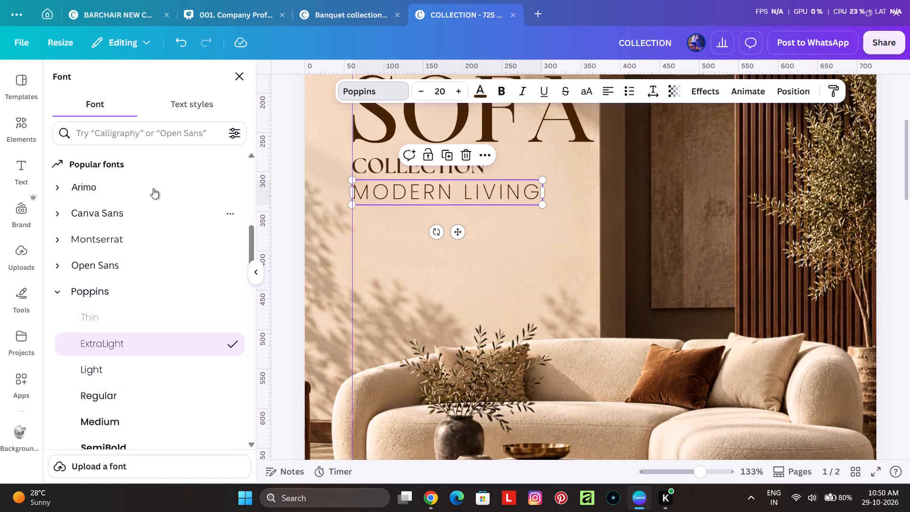
pyautogui.click(340, 155)
# Set the font size of the MODERN LIVING text to 18.
pyautogui.click(478, 190)
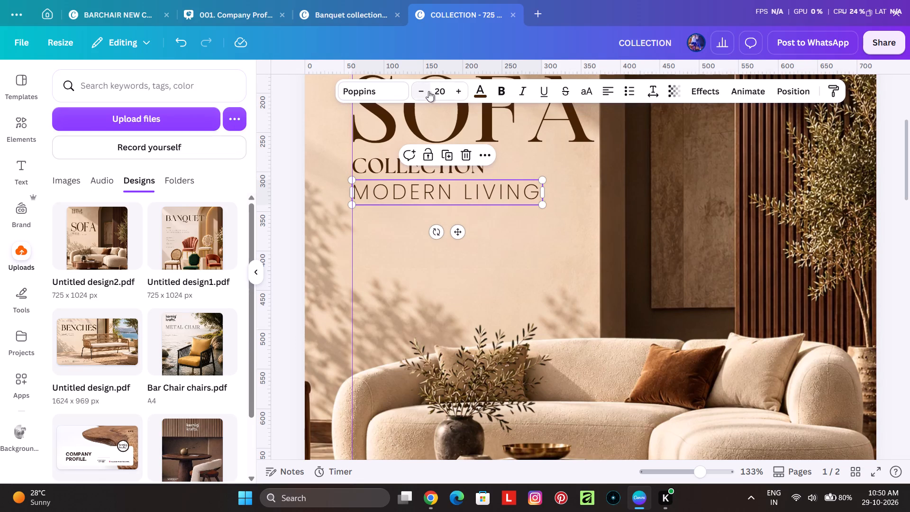
pyautogui.tripleClick(428, 91)
pyautogui.tripleClick(428, 91)
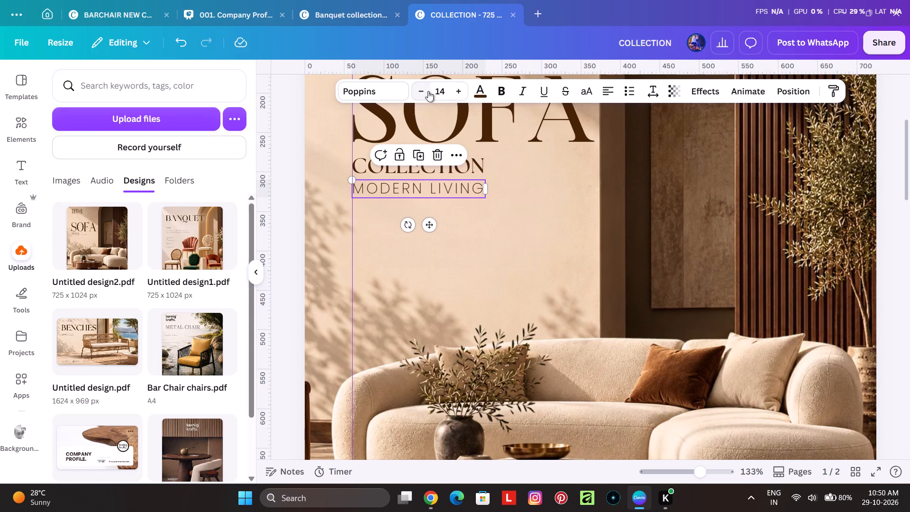
pyautogui.click(460, 97)
pyautogui.click(460, 97)
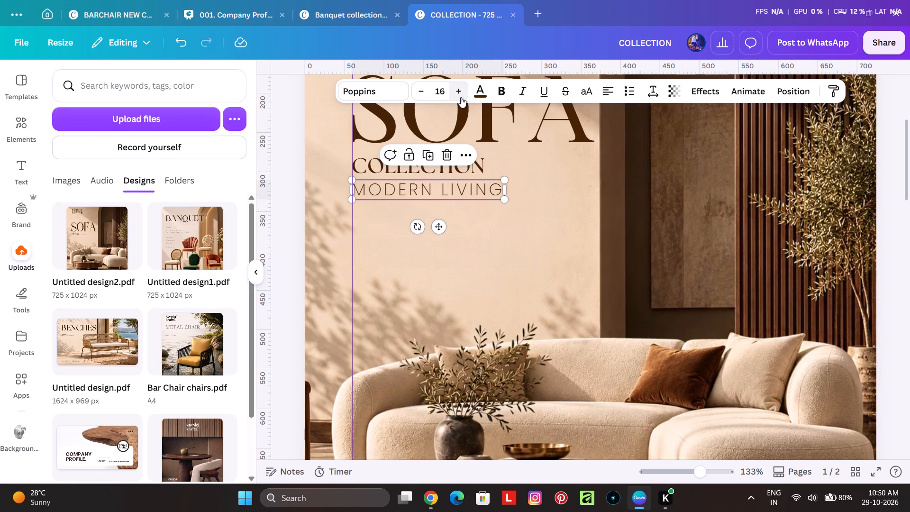
pyautogui.click(461, 97)
pyautogui.click(461, 97)
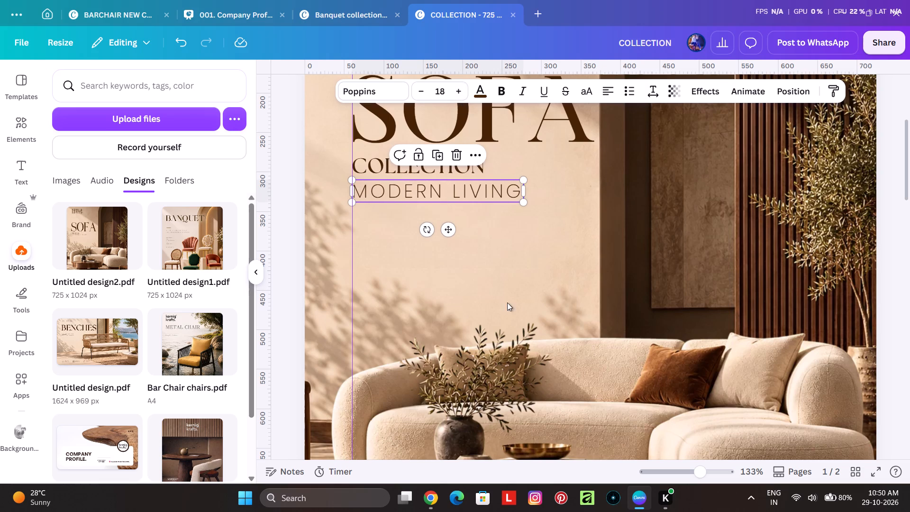
pyautogui.click(517, 305)
# Nudge the MODERN LIVING text sideways until its left edge lines up with the vertical guide.
pyautogui.keyDown('ctrl'); pyautogui.scroll(3, 391, 197); pyautogui.keyUp('ctrl')
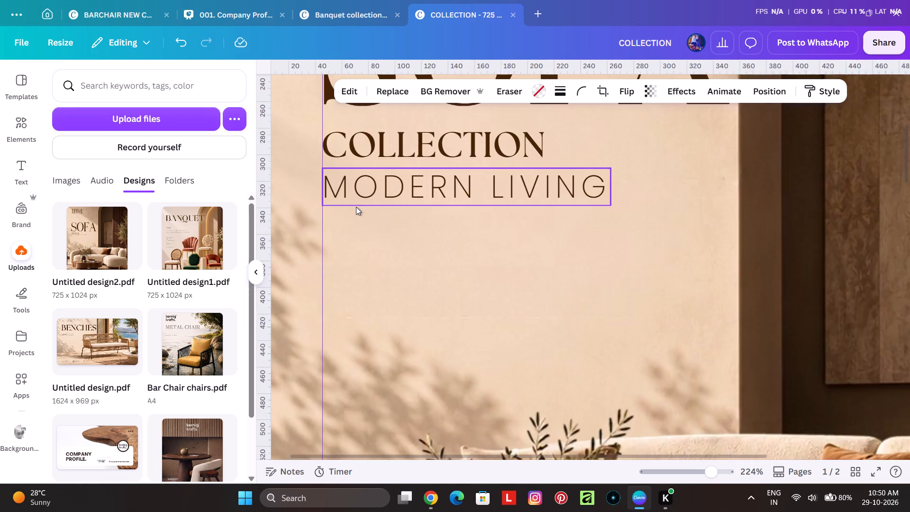
pyautogui.keyDown('ctrl'); pyautogui.scroll(2, 355, 207); pyautogui.keyUp('ctrl')
pyautogui.click(376, 179)
pyautogui.press('Left')
pyautogui.press('Left')
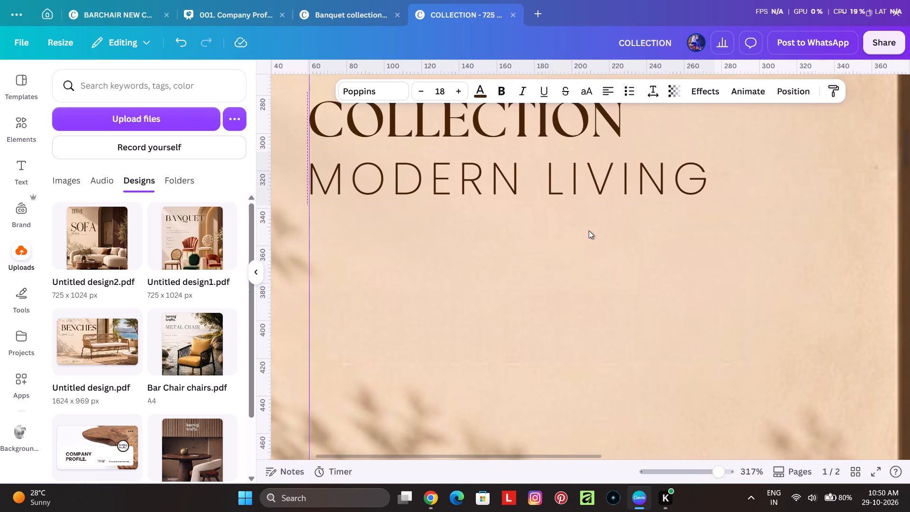
pyautogui.press('Right')
pyautogui.keyDown('ctrl'); pyautogui.scroll(-4, 589, 230); pyautogui.keyUp('ctrl')
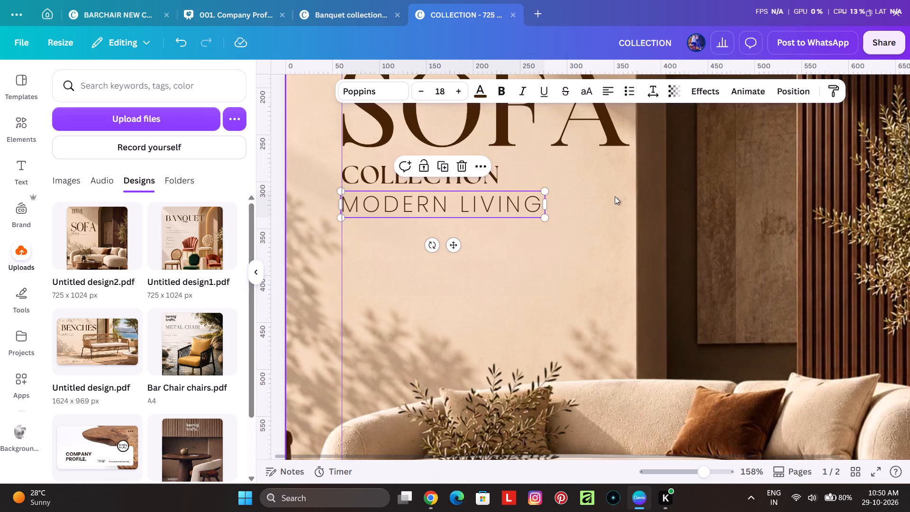
pyautogui.click(649, 210)
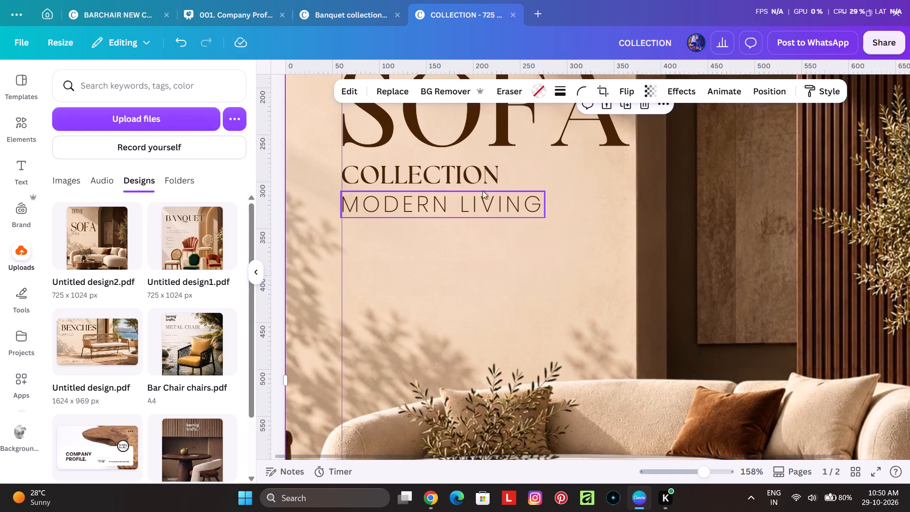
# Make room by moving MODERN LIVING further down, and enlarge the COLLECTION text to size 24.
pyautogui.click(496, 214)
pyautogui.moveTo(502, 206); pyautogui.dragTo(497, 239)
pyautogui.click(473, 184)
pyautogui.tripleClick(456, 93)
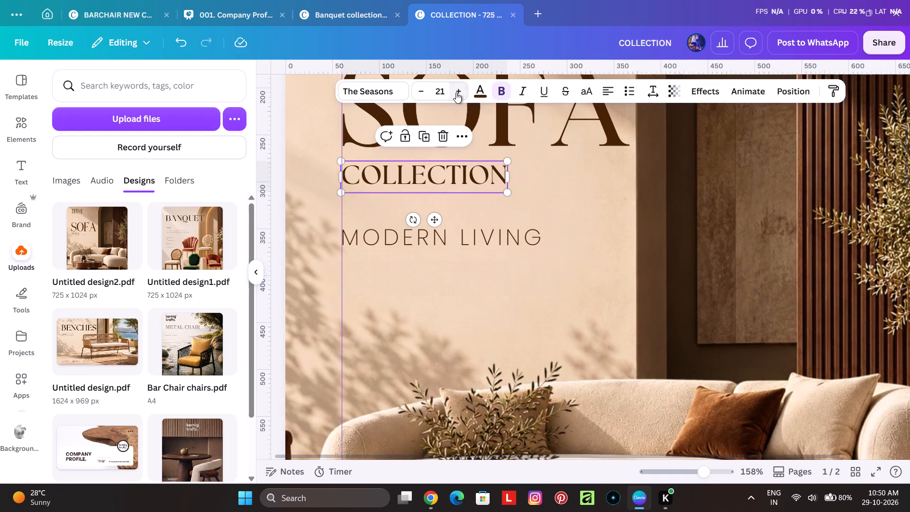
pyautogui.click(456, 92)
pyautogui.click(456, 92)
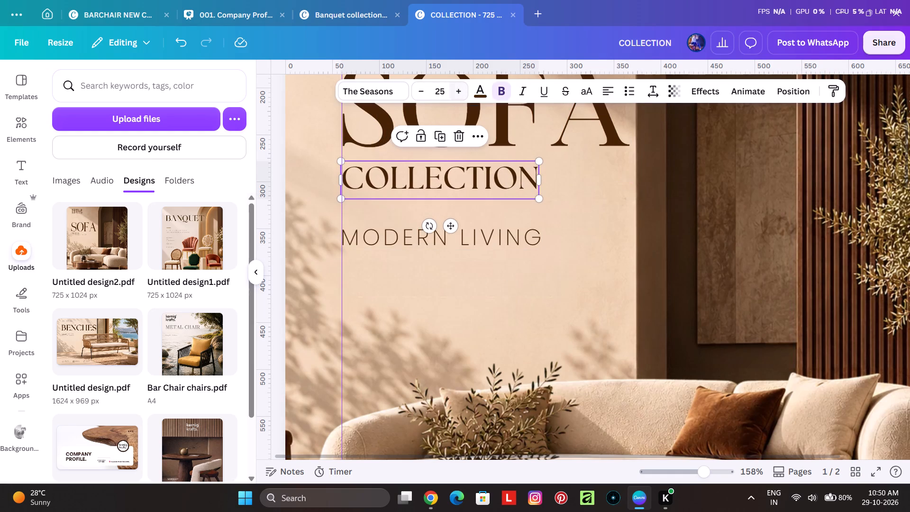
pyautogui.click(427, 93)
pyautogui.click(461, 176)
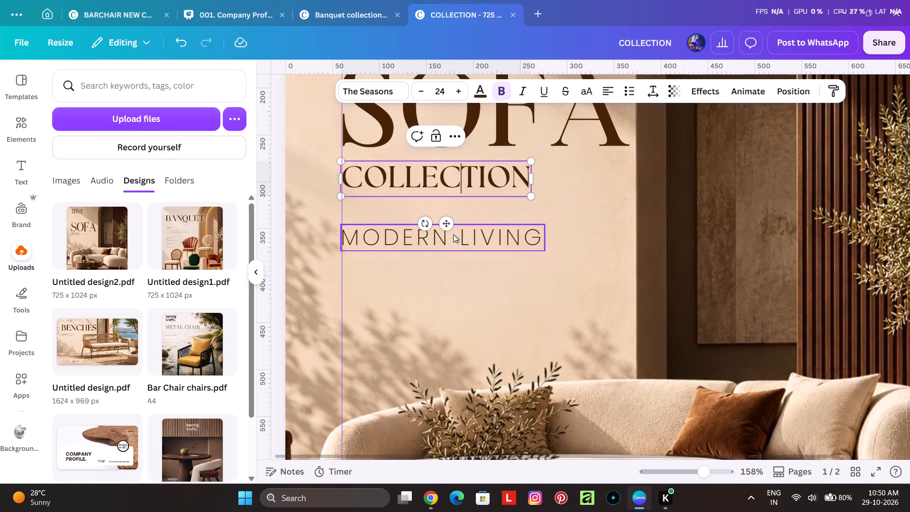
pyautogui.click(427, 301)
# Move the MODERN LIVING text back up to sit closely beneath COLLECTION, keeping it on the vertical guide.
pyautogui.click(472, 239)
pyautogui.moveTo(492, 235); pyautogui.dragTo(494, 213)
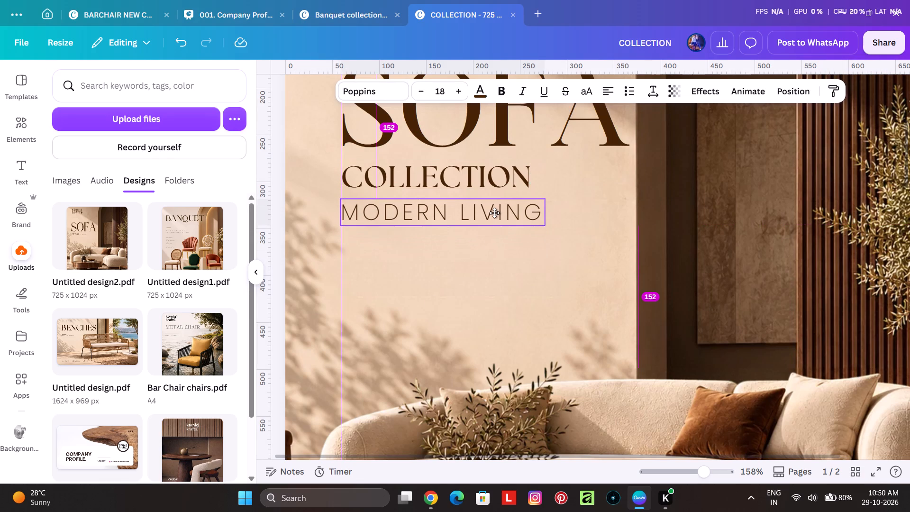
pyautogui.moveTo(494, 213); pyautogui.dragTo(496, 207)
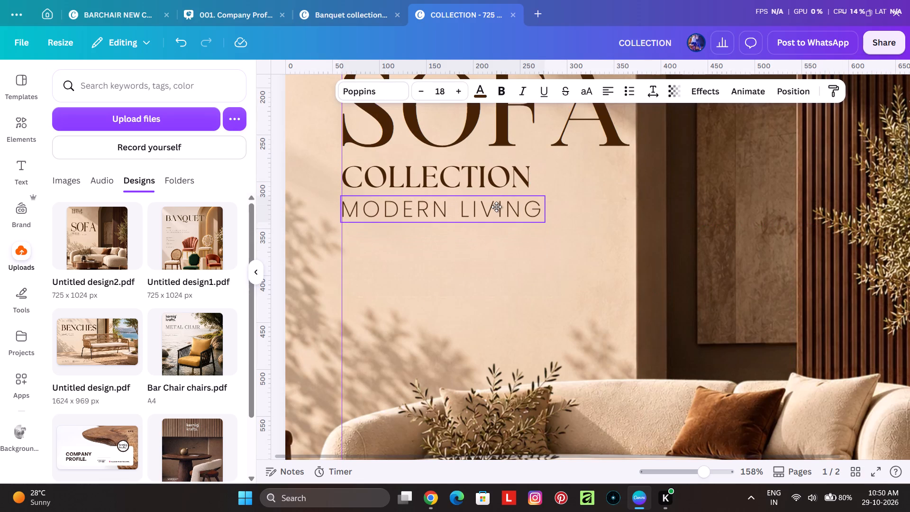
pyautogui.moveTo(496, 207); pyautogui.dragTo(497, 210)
# Reduce the COLLECTION text to font size 20, trying smaller sizes down to 17 first.
pyautogui.keyDown('ctrl'); pyautogui.scroll(-3, 505, 234); pyautogui.keyUp('ctrl')
pyautogui.click(366, 190)
pyautogui.click(462, 191)
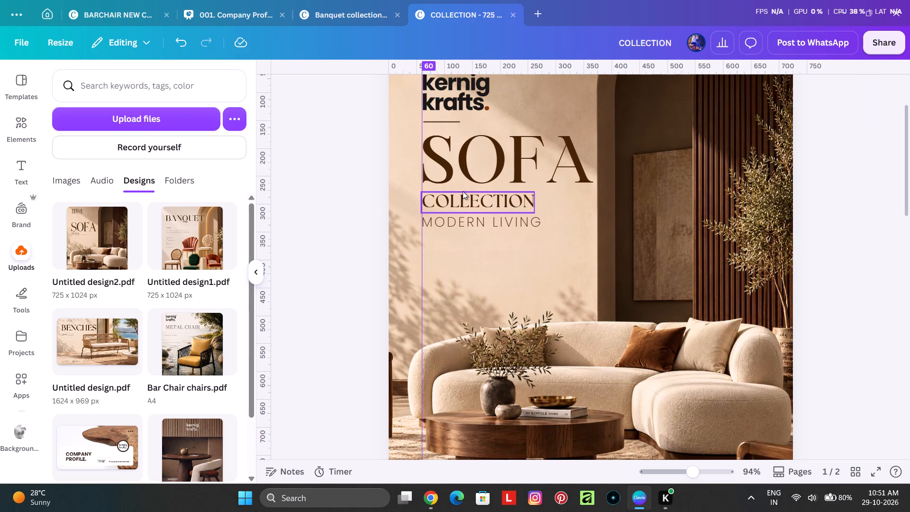
pyautogui.tripleClick(422, 82)
pyautogui.doubleClick(422, 84)
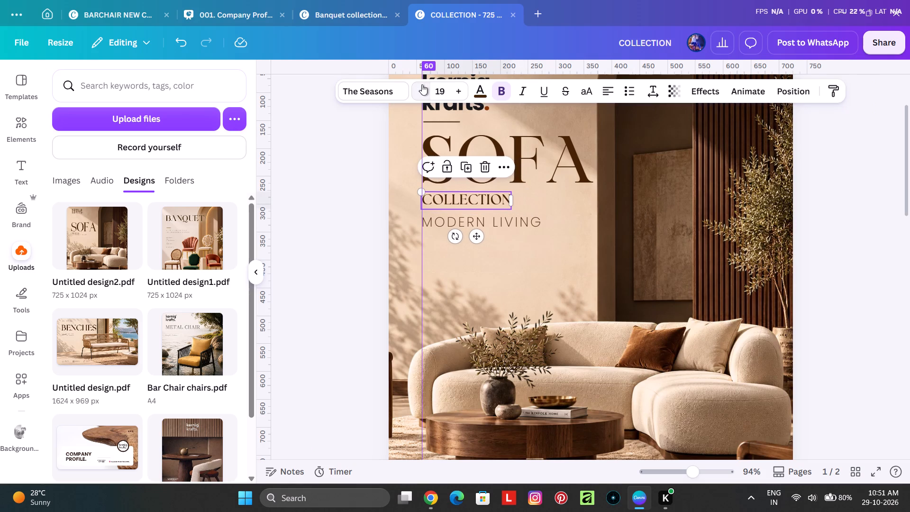
pyautogui.doubleClick(424, 97)
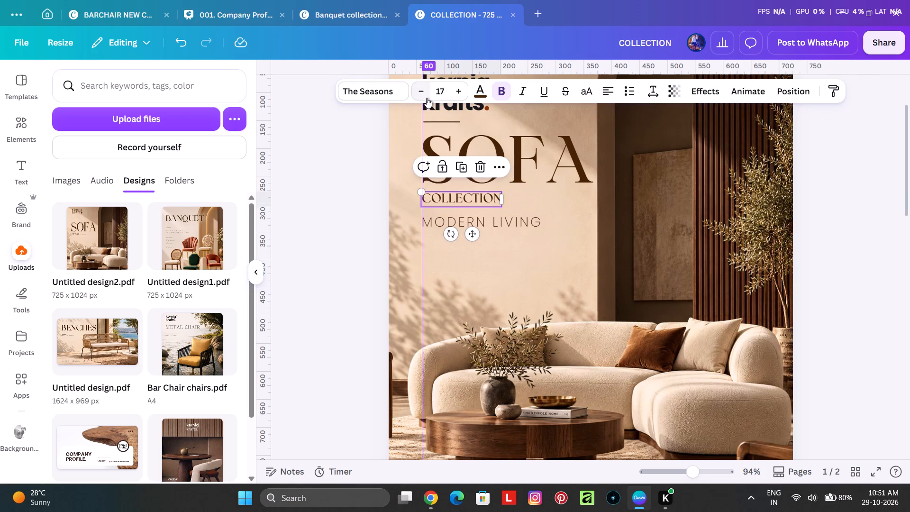
pyautogui.doubleClick(456, 99)
pyautogui.click(456, 99)
pyautogui.keyDown('ctrl'); pyautogui.scroll(3, 487, 208); pyautogui.keyUp('ctrl')
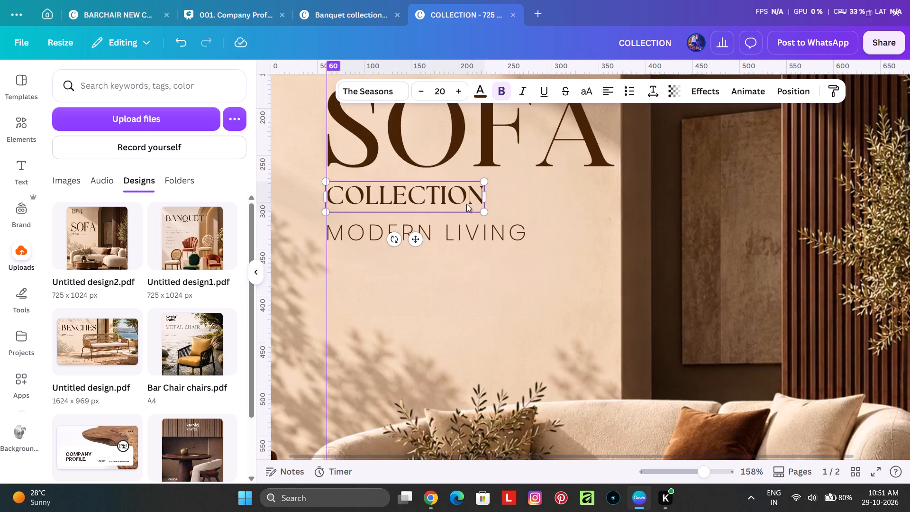
# Move MODERN LIVING up to close the gap beneath COLLECTION and nudge it slightly right against the guide.
pyautogui.click(427, 273)
pyautogui.click(427, 238)
pyautogui.moveTo(469, 235); pyautogui.dragTo(472, 229)
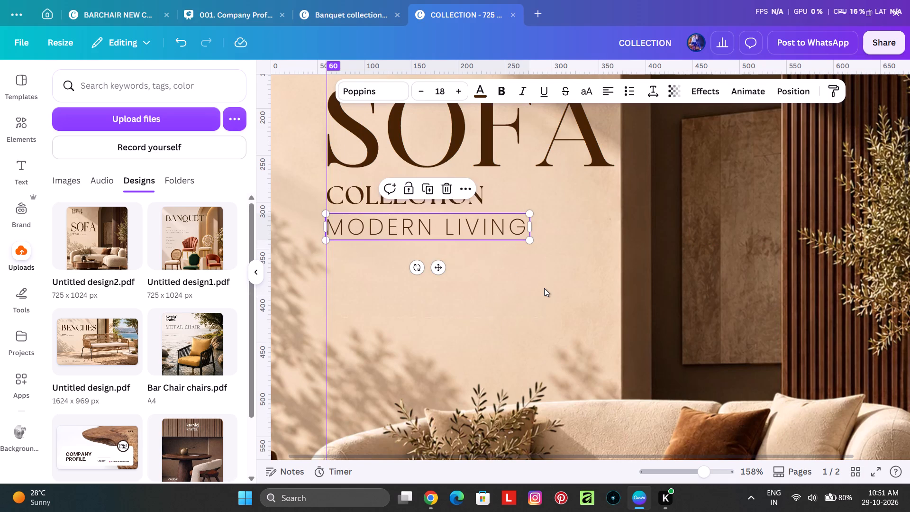
pyautogui.press('Right')
pyautogui.click(484, 313)
pyautogui.keyDown('shift'); pyautogui.scroll(-3, 547, 283); pyautogui.keyUp('shift')
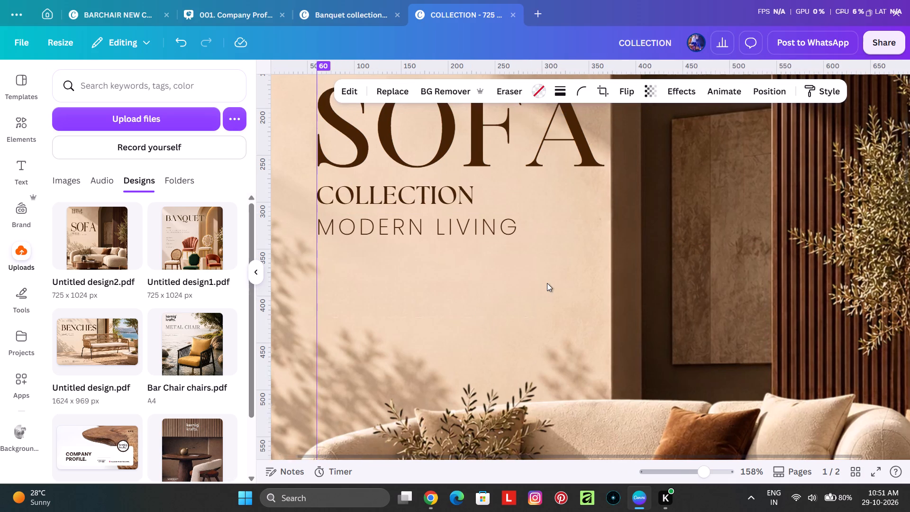
pyautogui.keyDown('ctrl'); pyautogui.scroll(-5, 547, 283); pyautogui.keyUp('ctrl')
pyautogui.click(405, 236)
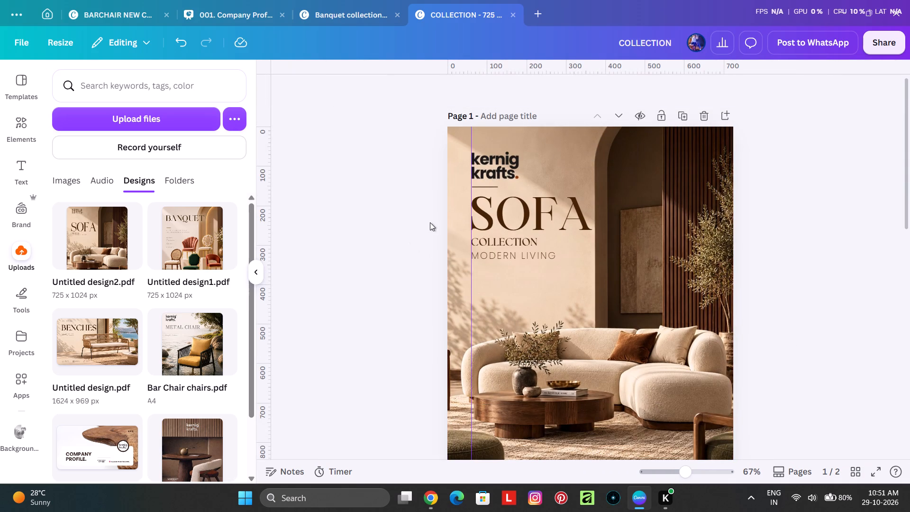
pyautogui.keyDown('ctrl'); pyautogui.scroll(5, 445, 230); pyautogui.keyUp('ctrl')
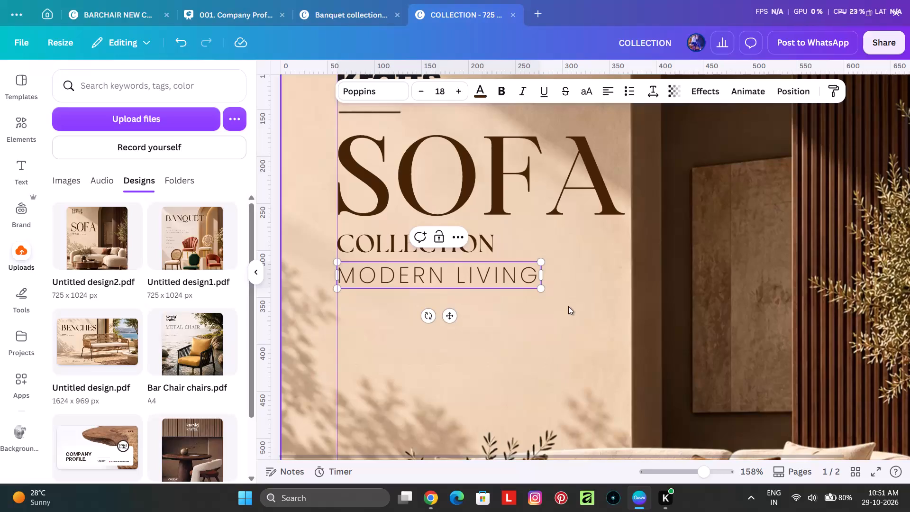
pyautogui.press('Right')
pyautogui.press('Left')
pyautogui.write('TI')
pyautogui.write('MELESS')
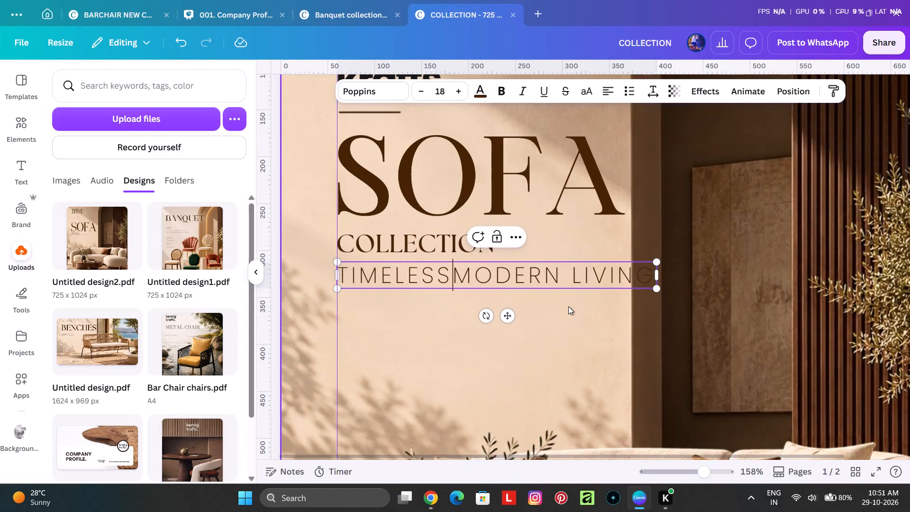
pyautogui.press('space')
pyautogui.write('COMFORY')
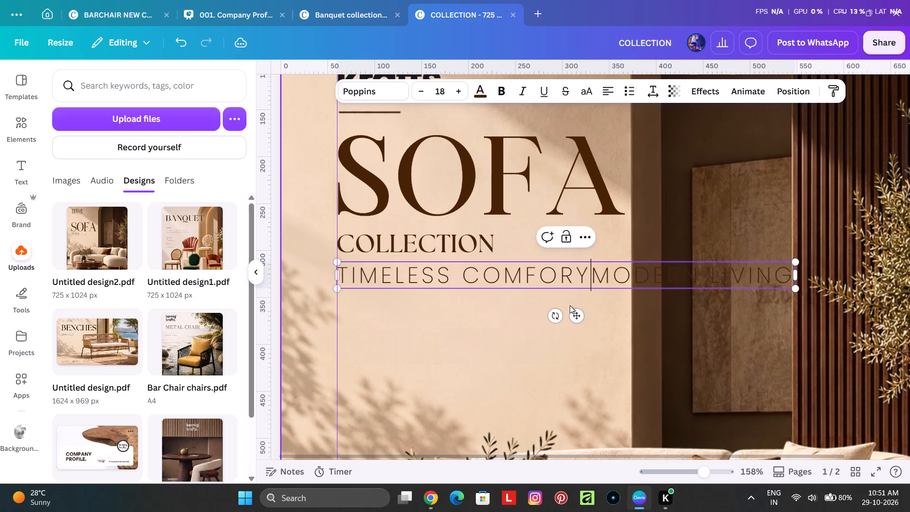
pyautogui.hotkey('shift', '+')
pyautogui.hotkey('shift', 'BackSpace')
pyautogui.hotkey('shift', 'BackSpace')
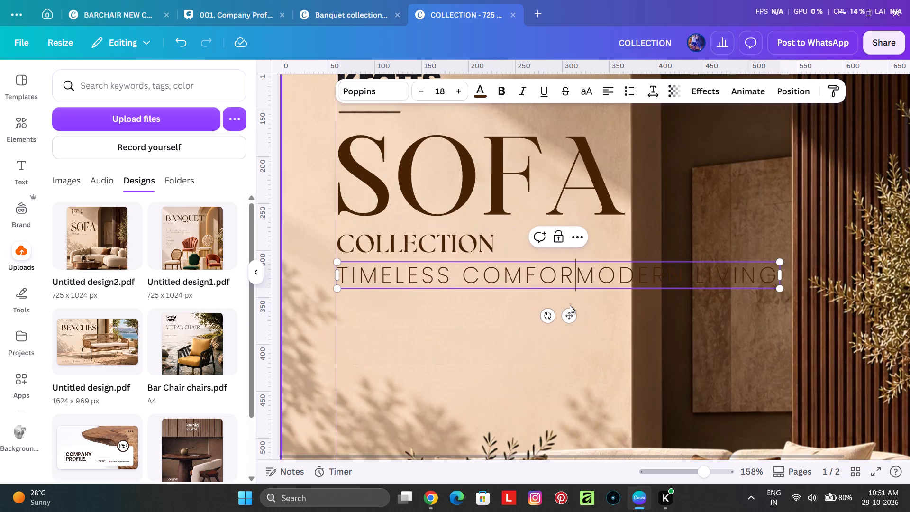
pyautogui.hotkey('shift', 't')
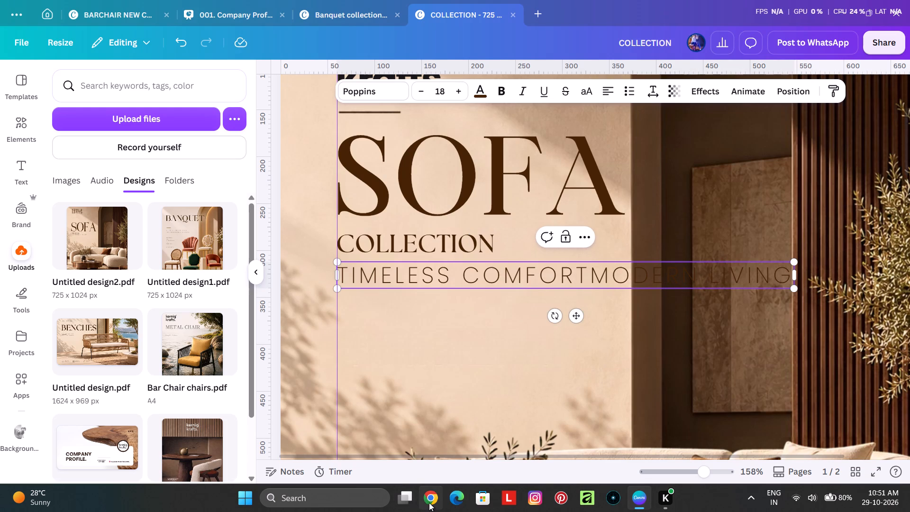
# Recheck the ChatGPT reference, add FOR after TIMELESS COMFORT in Canva, and break MODERN LIVING onto a second line.
pyautogui.click(430, 503)
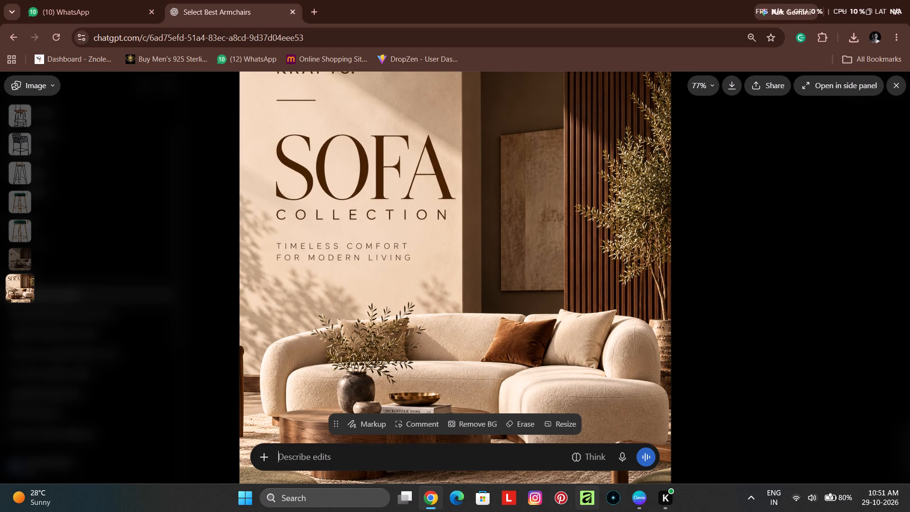
pyautogui.click(636, 500)
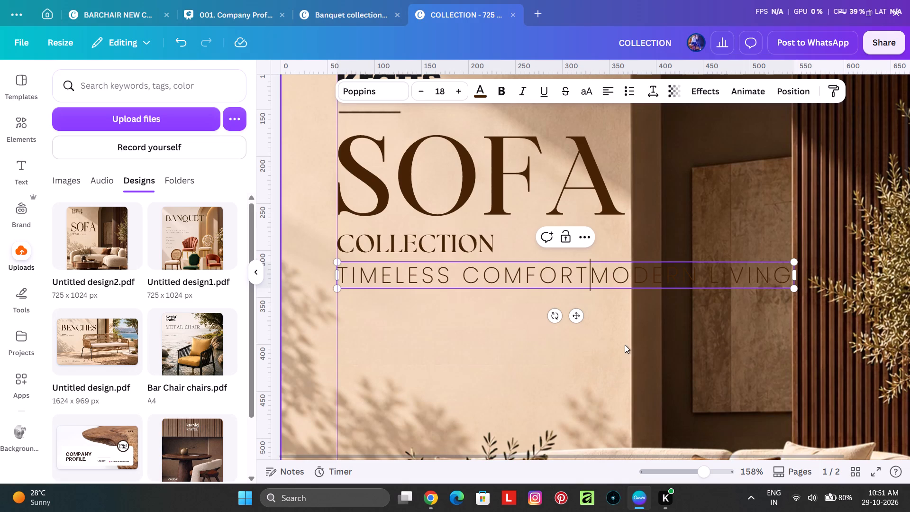
pyautogui.press('space')
pyautogui.write('FOR')
pyautogui.press('space')
pyautogui.press('Return')
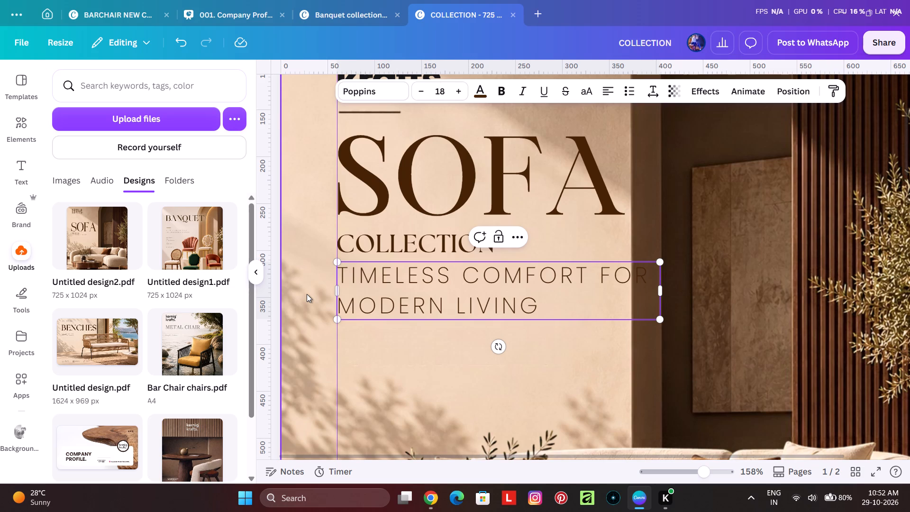
pyautogui.click(291, 283)
pyautogui.click(464, 297)
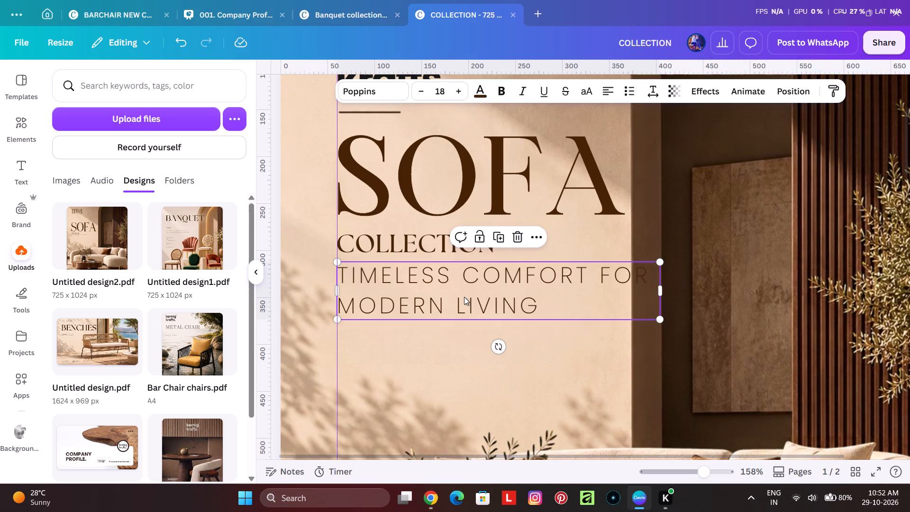
# Reduce the font size of the TIMELESS COMFORT FOR MODERN LIVING tagline to 10.
pyautogui.tripleClick(429, 91)
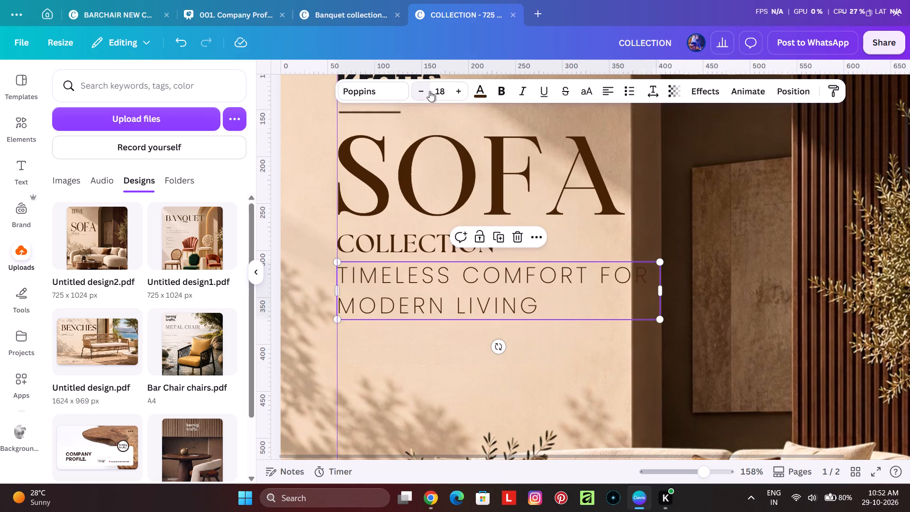
pyautogui.click(429, 91)
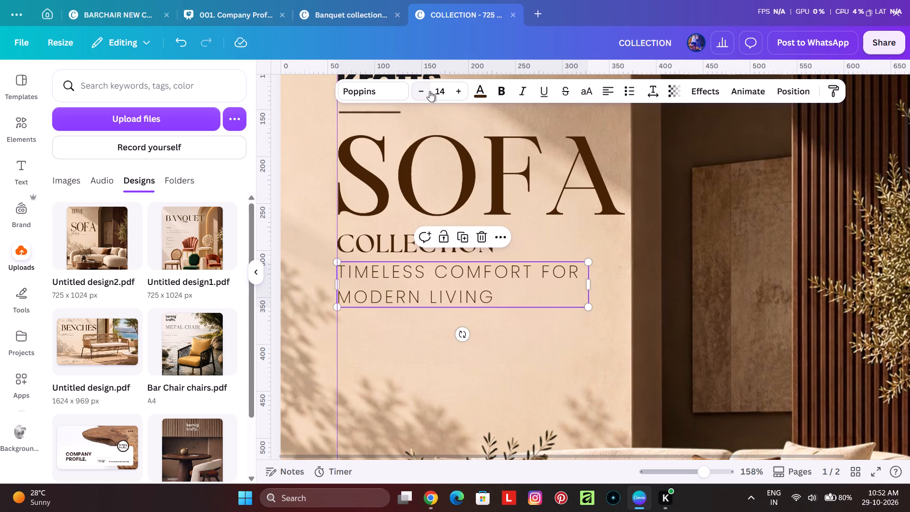
pyautogui.click(429, 91)
pyautogui.click(429, 91)
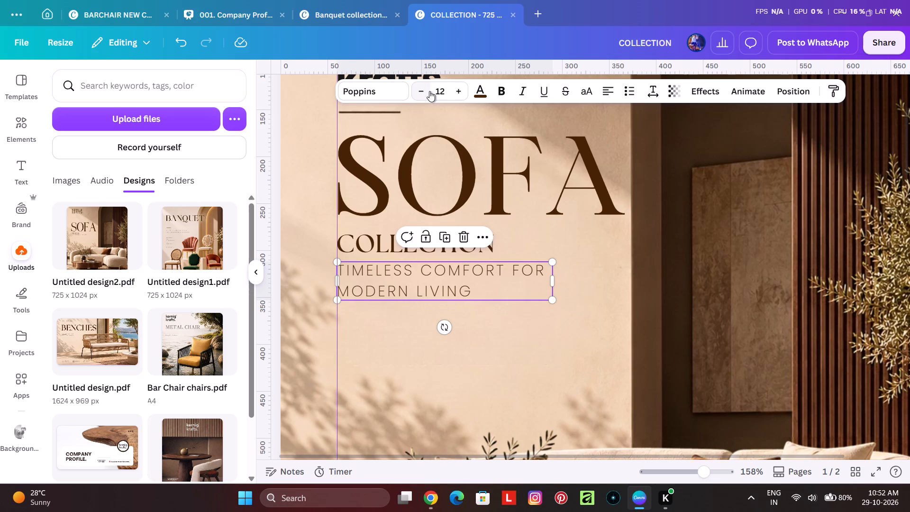
pyautogui.click(429, 91)
pyautogui.click(429, 91)
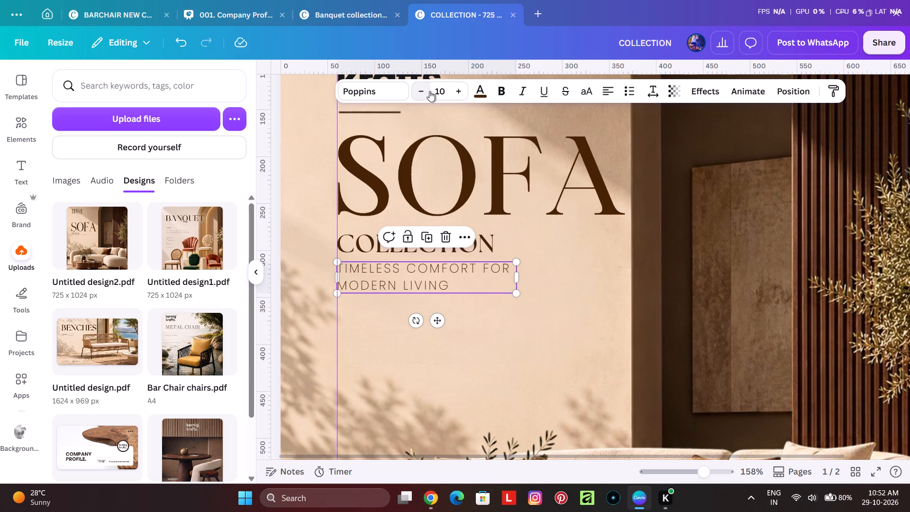
# Narrow the tagline's text box slightly so it fits tightly around TIMELESS COMFORT FOR.
pyautogui.click(510, 342)
pyautogui.click(504, 305)
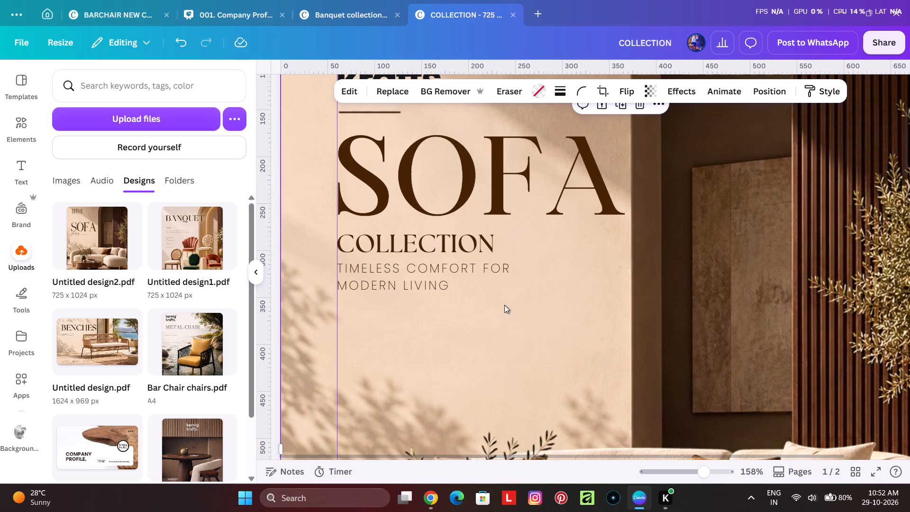
pyautogui.click(505, 286)
pyautogui.moveTo(519, 278); pyautogui.dragTo(514, 277)
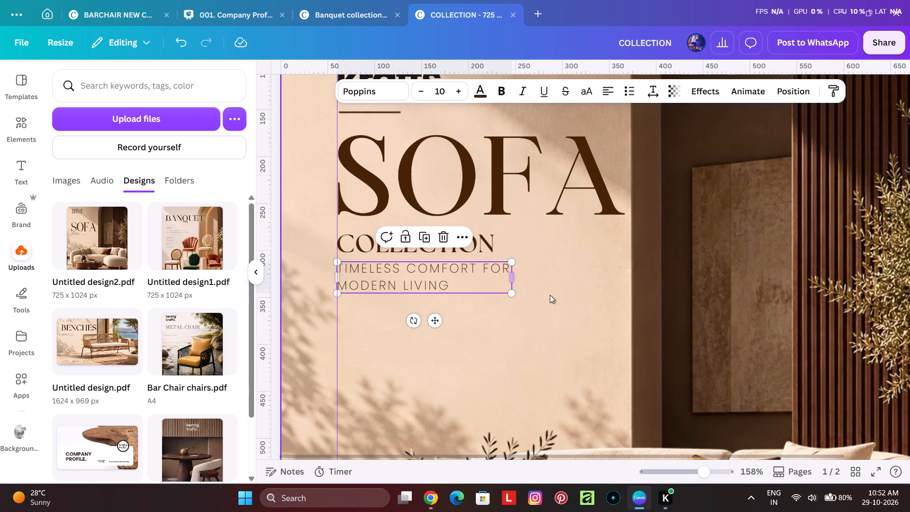
pyautogui.click(550, 295)
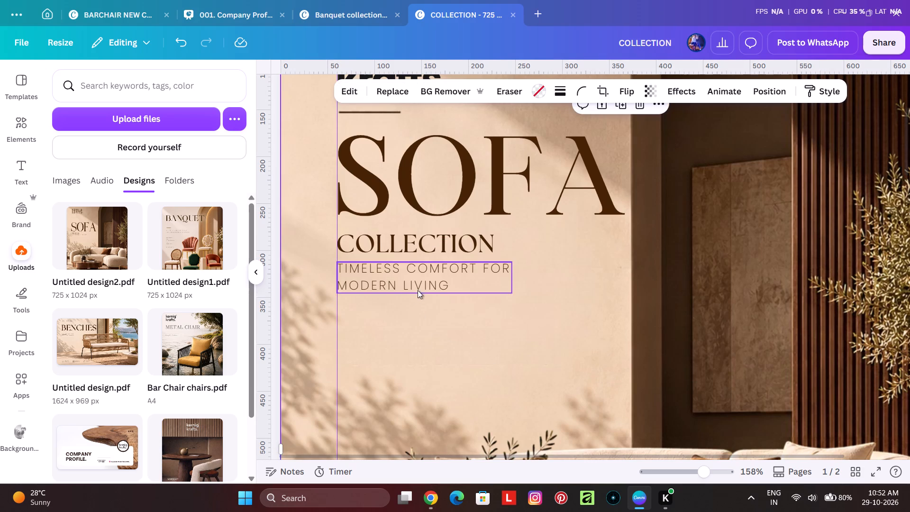
# Nudge the tagline down a few pixels to leave more space beneath COLLECTION.
pyautogui.click(418, 290)
pyautogui.press('Down')
pyautogui.press('Down')
pyautogui.press('Down')
pyautogui.press('Down')
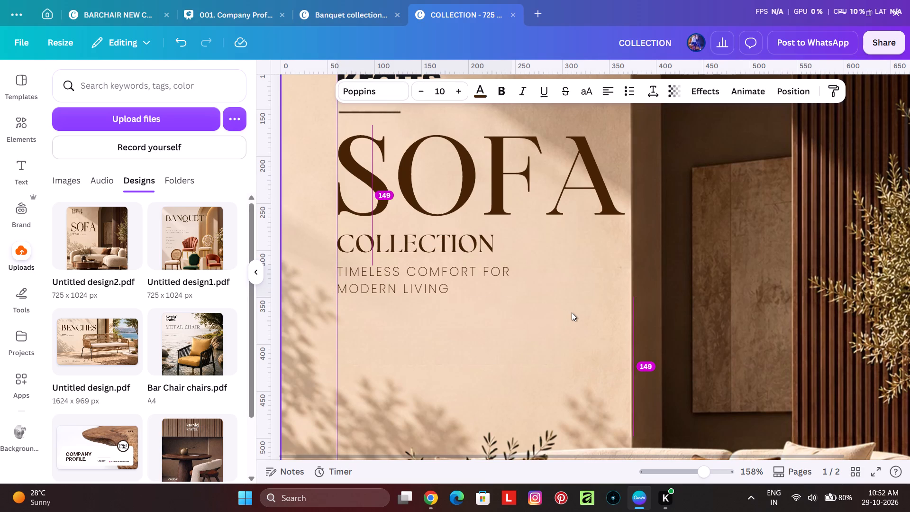
pyautogui.press('Up')
pyautogui.press('Down')
pyautogui.keyDown('ctrl'); pyautogui.scroll(-3, 572, 311); pyautogui.keyUp('ctrl')
pyautogui.click(330, 246)
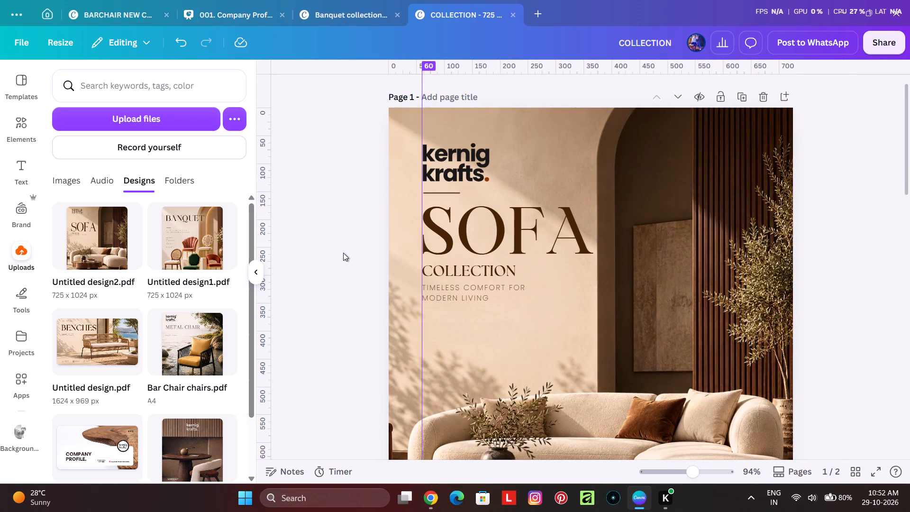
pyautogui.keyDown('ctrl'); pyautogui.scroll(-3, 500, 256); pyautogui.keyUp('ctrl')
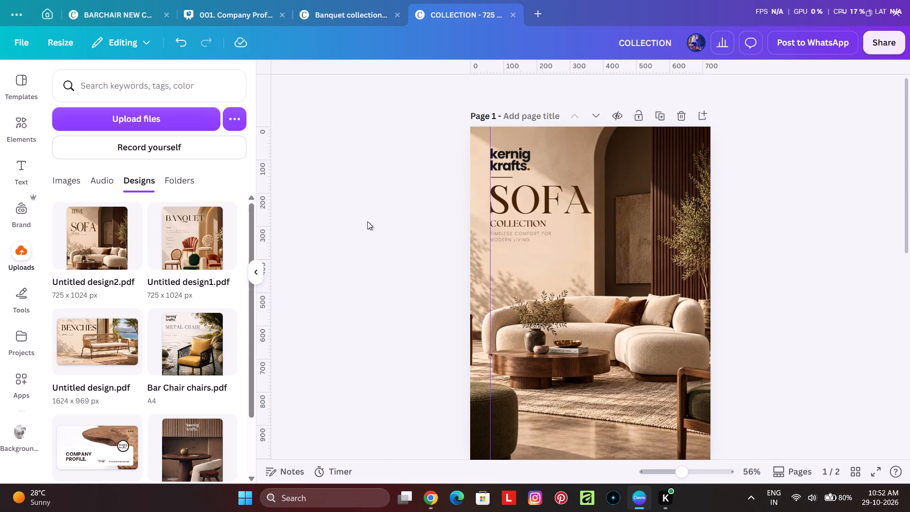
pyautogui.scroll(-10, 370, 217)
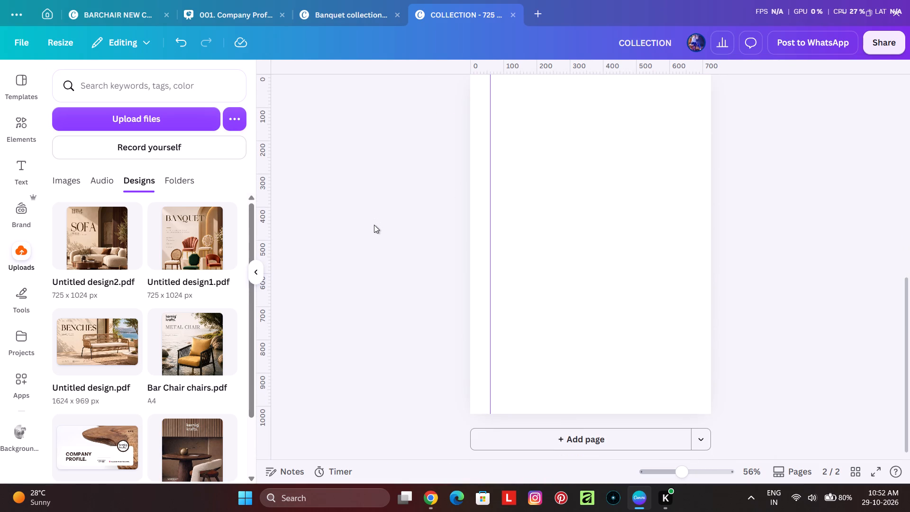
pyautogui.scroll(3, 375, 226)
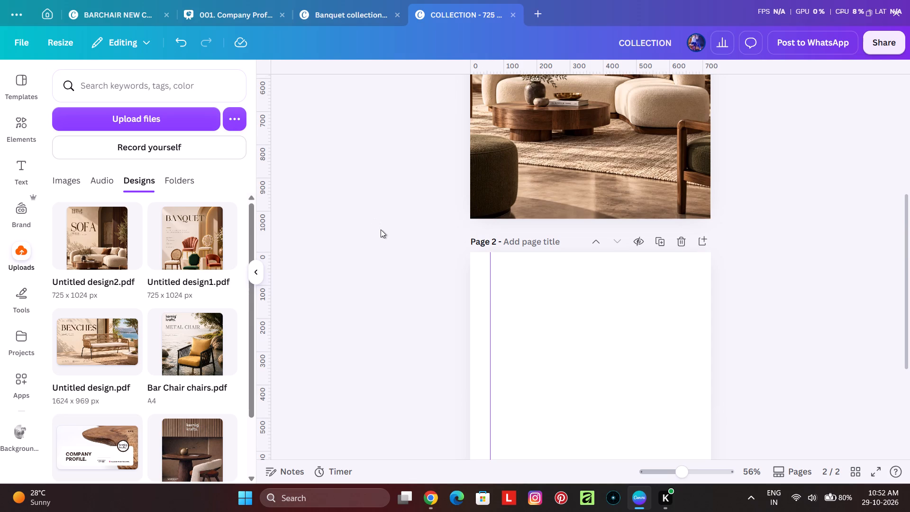
pyautogui.click(424, 511)
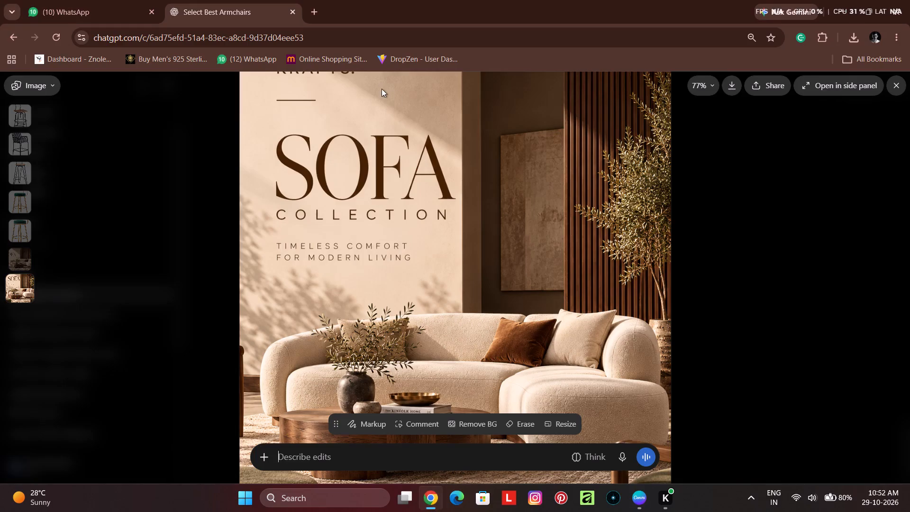
pyautogui.click(321, 8)
pyautogui.click(333, 45)
pyautogui.click(335, 40)
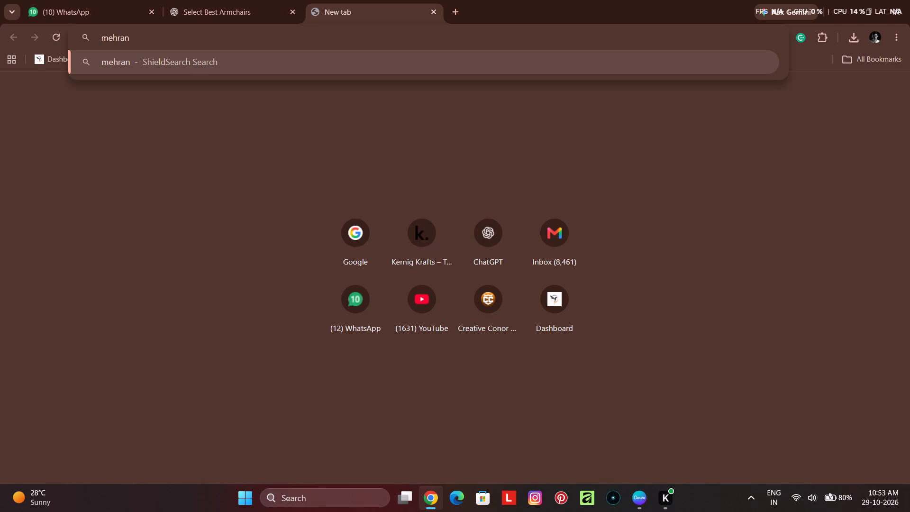
pyautogui.write('garh')
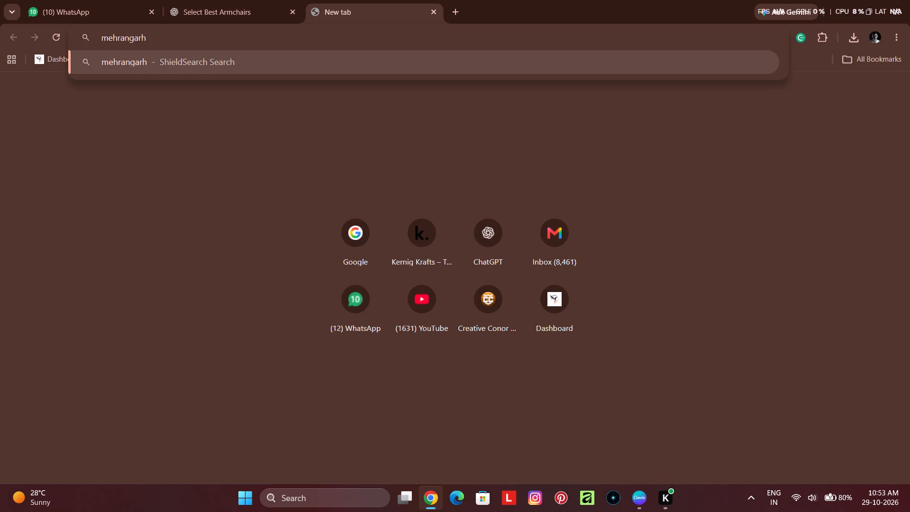
pyautogui.write('.org')
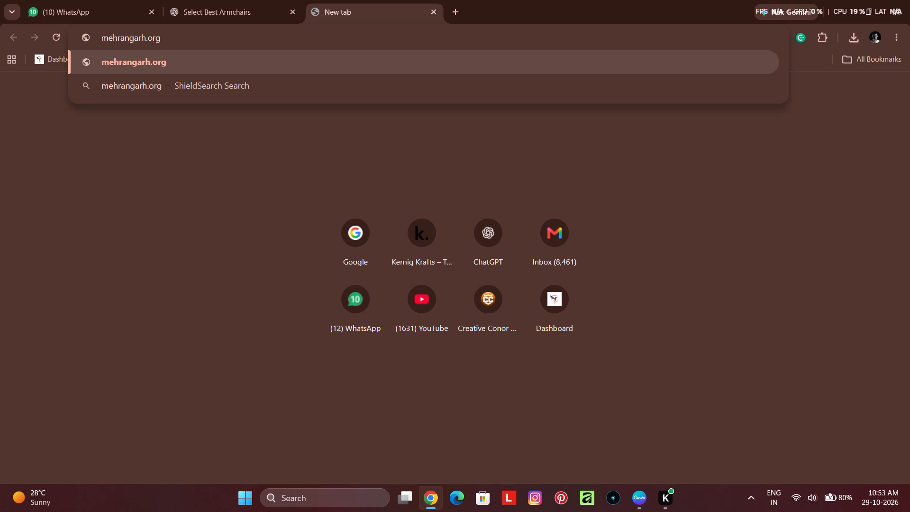
pyautogui.press('Return')
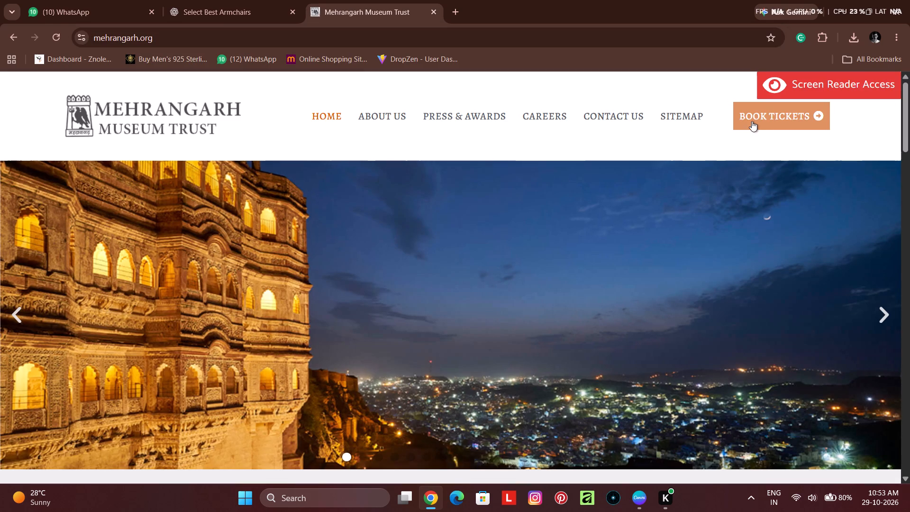
# Look through the Mehrangarh Museum Trust home page and its Chokhelao Garden visit page, and return to the home page.
pyautogui.scroll(-7, 546, 165)
pyautogui.scroll(3, 325, 262)
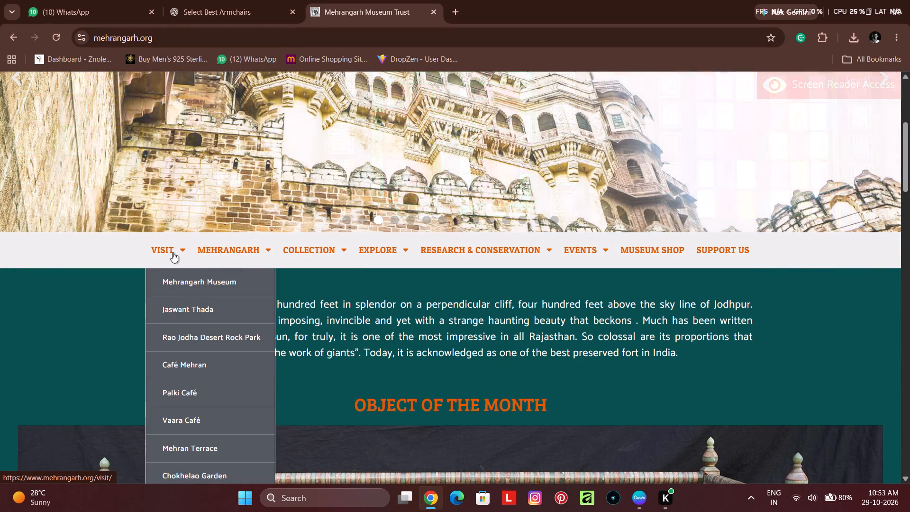
pyautogui.scroll(-2, 200, 349)
pyautogui.scroll(-2, 219, 428)
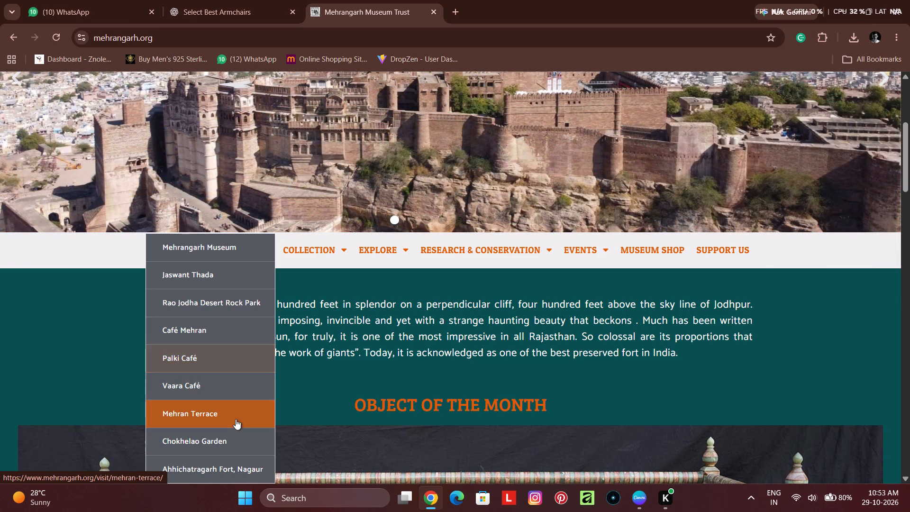
pyautogui.click(235, 436)
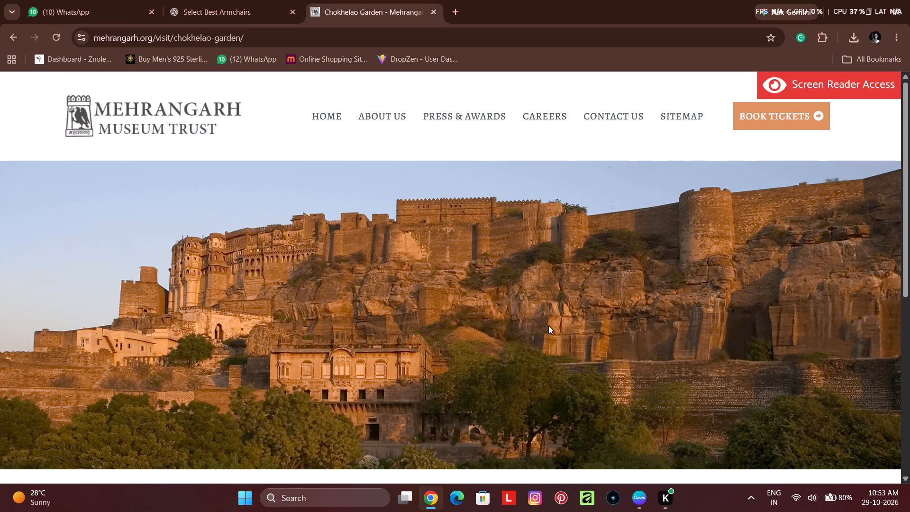
pyautogui.scroll(-8, 548, 320)
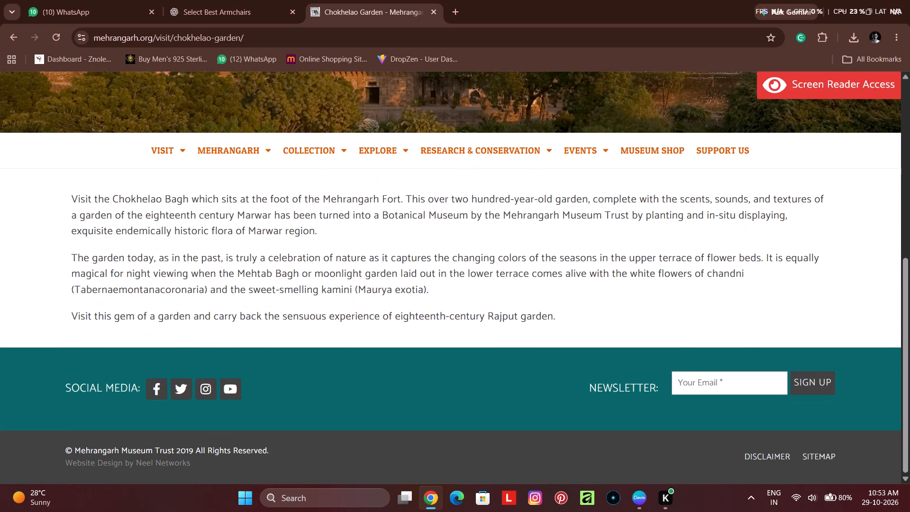
pyautogui.scroll(7, 449, 284)
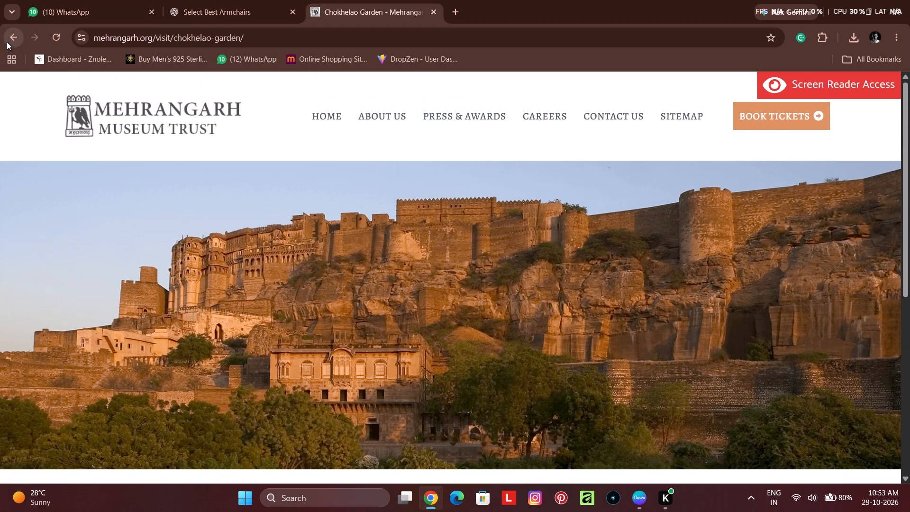
pyautogui.click(7, 42)
pyautogui.scroll(5, 712, 261)
# Open the museum's ticket booking site and examine its online tickets, café vouchers and visitor information.
pyautogui.click(791, 119)
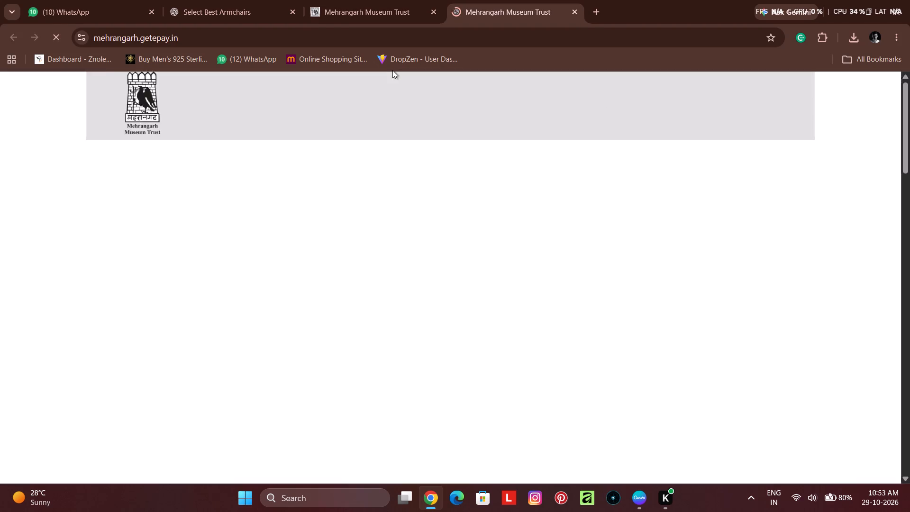
pyautogui.scroll(-4, 589, 174)
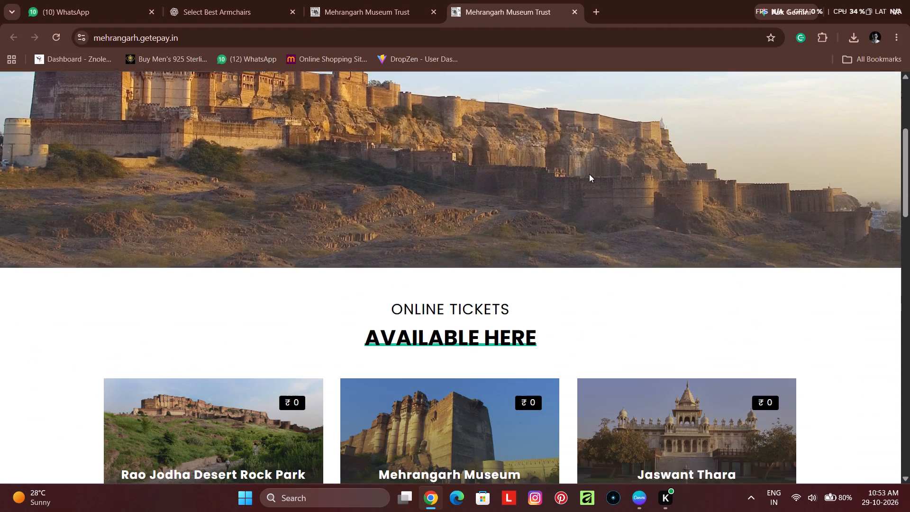
pyautogui.scroll(-3, 589, 174)
pyautogui.scroll(-3, 573, 341)
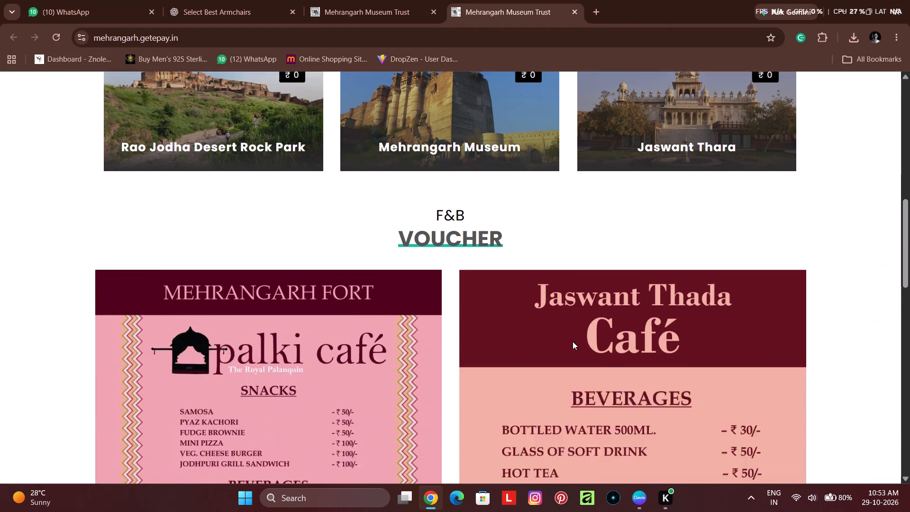
pyautogui.scroll(-3, 547, 333)
pyautogui.scroll(1, 512, 334)
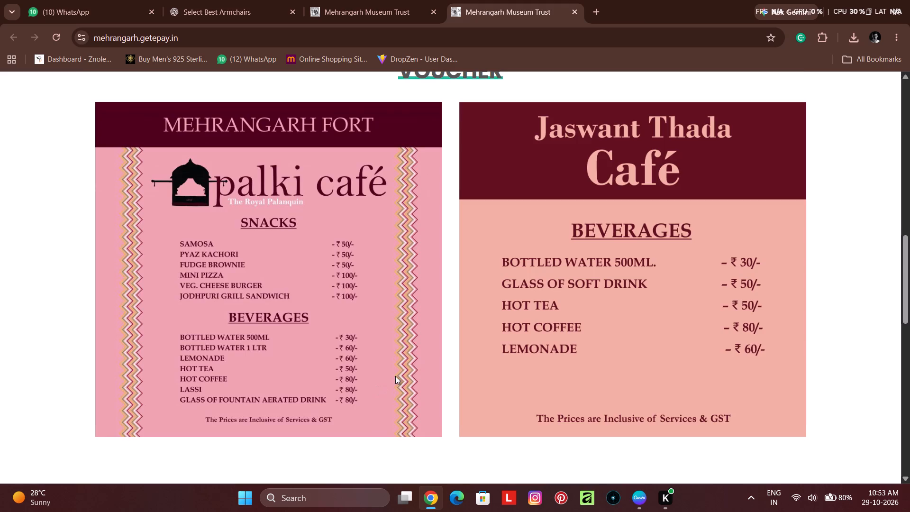
pyautogui.scroll(-14, 396, 375)
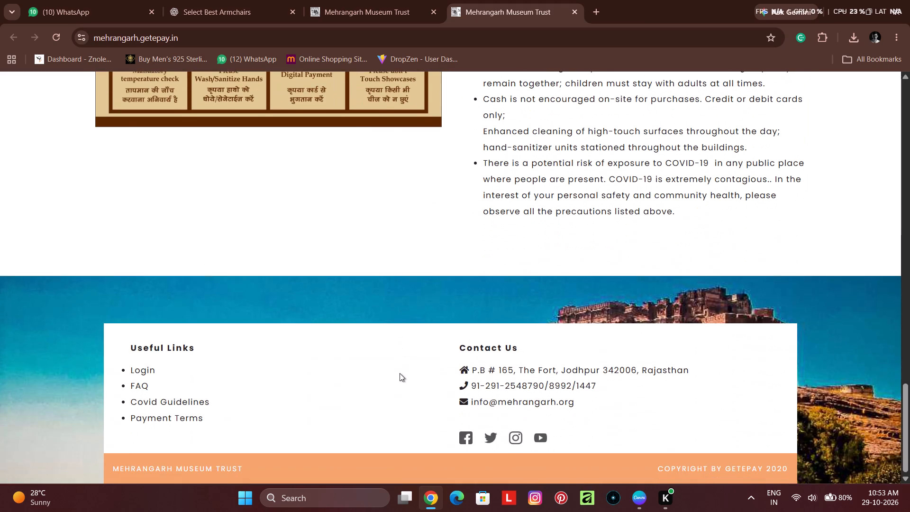
pyautogui.scroll(-3, 400, 373)
pyautogui.scroll(17, 540, 319)
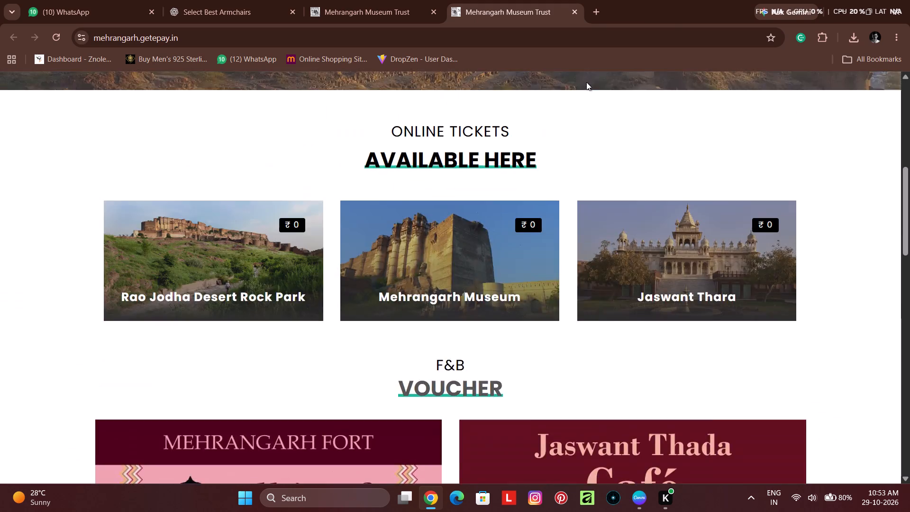
# Try to open the Mehrangarh Museum ticket among the online tickets on the booking site.
pyautogui.scroll(5, 592, 86)
pyautogui.scroll(3, 595, 143)
pyautogui.scroll(-5, 555, 310)
pyautogui.scroll(-2, 536, 347)
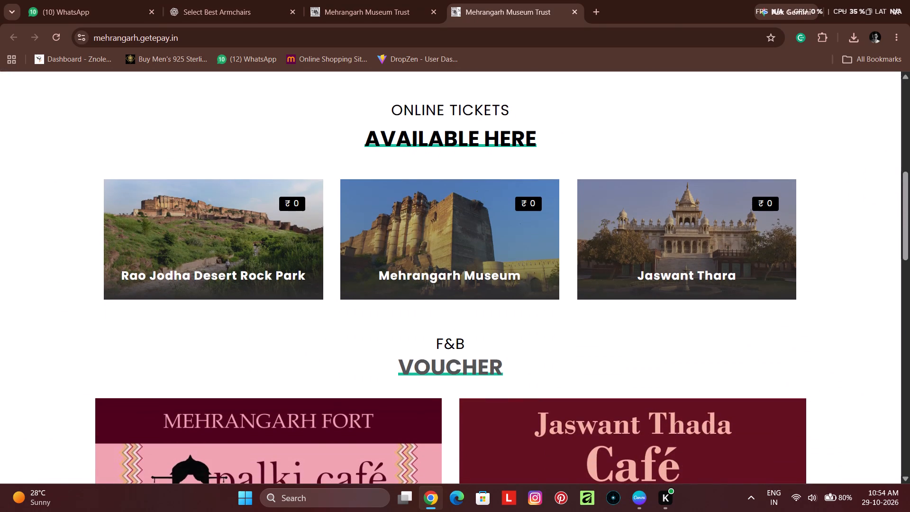
pyautogui.click(491, 255)
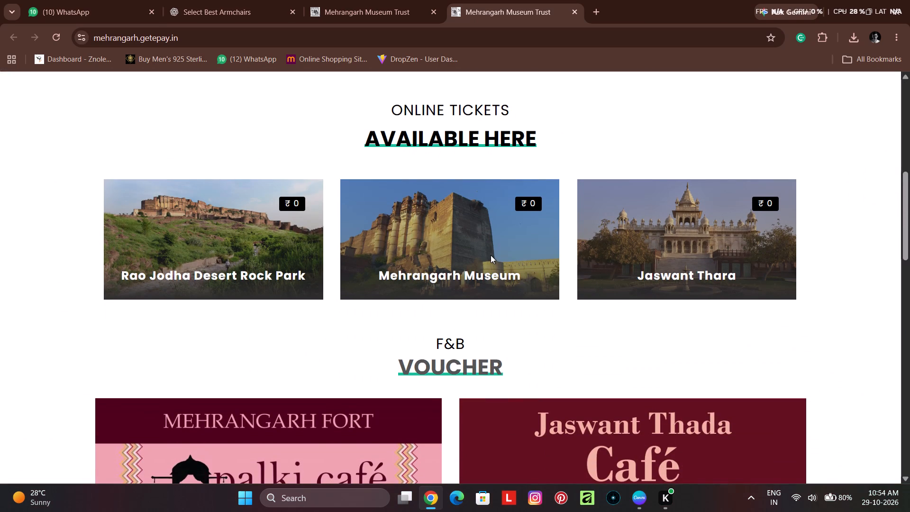
pyautogui.scroll(5, 430, 233)
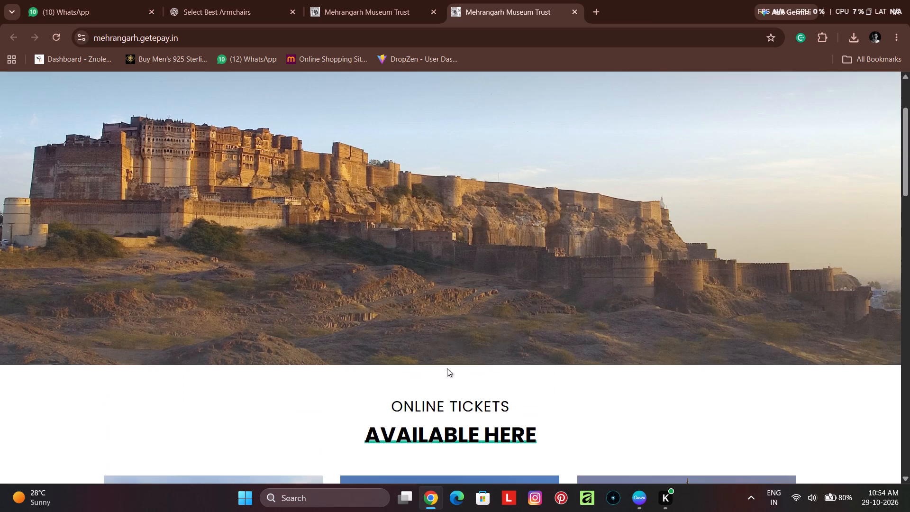
pyautogui.click(447, 436)
pyautogui.scroll(10, 549, 275)
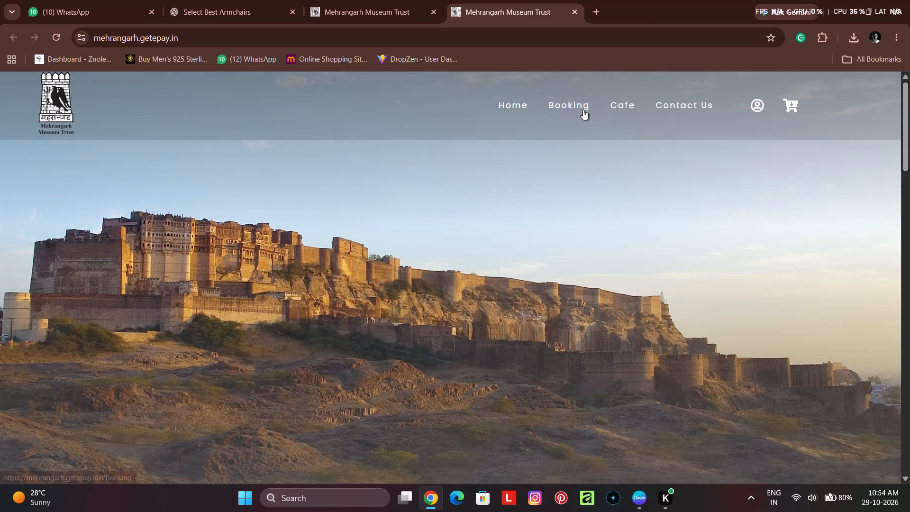
# Check the booking site's Booking, Cafe and Home sections, and close its tab to return to the museum trust's site.
pyautogui.click(567, 101)
pyautogui.scroll(12, 561, 165)
pyautogui.click(634, 106)
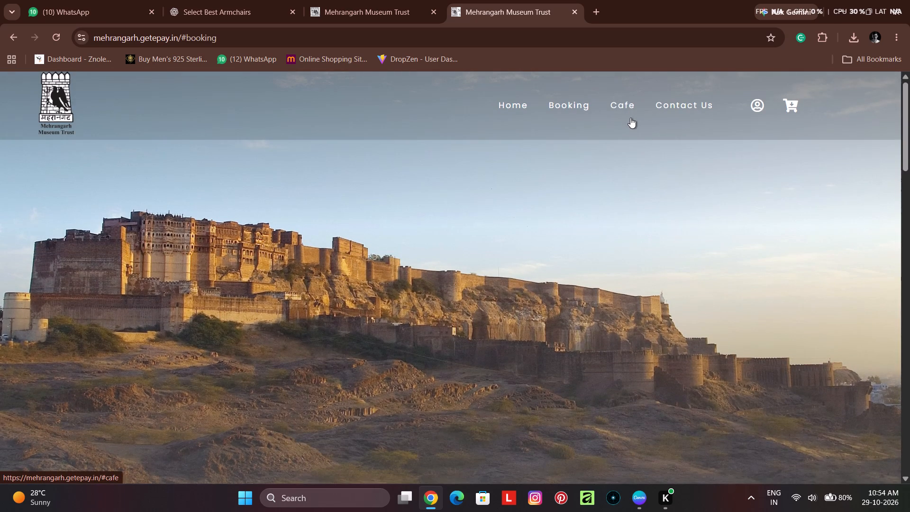
pyautogui.click(628, 110)
pyautogui.scroll(17, 598, 257)
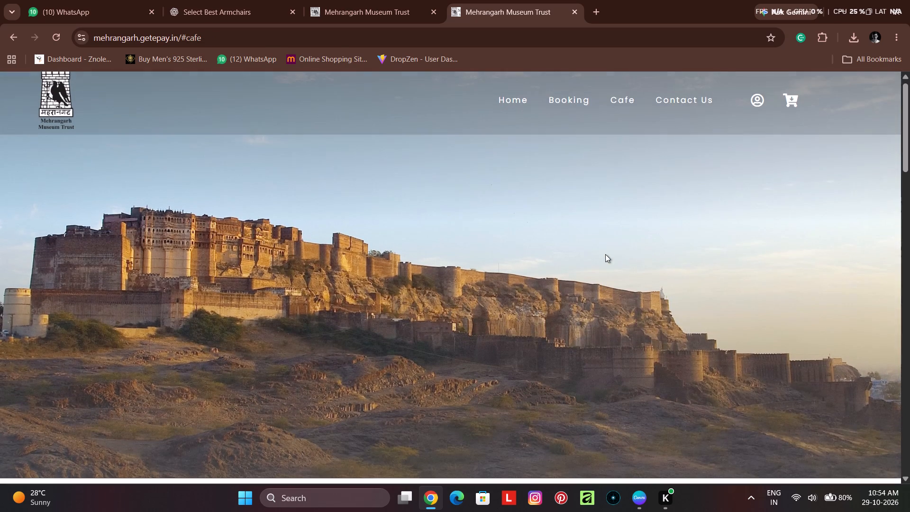
pyautogui.scroll(5, 605, 254)
pyautogui.click(528, 100)
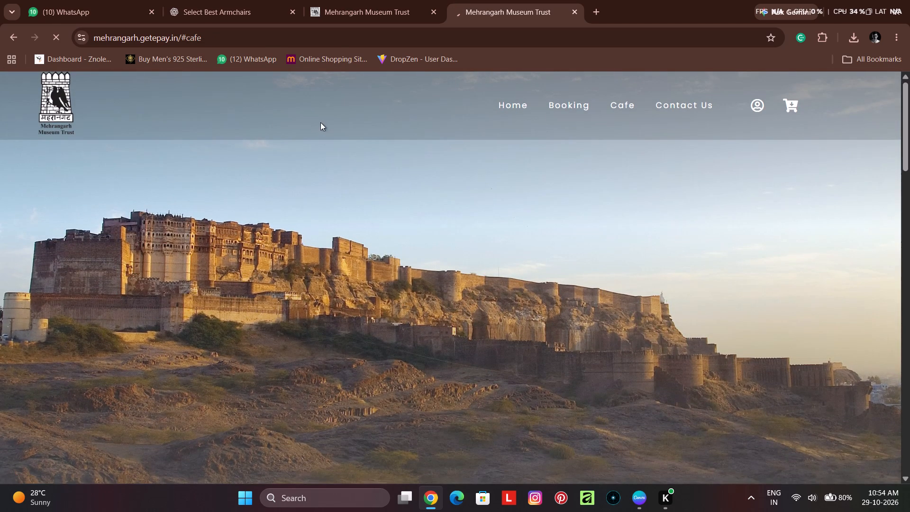
pyautogui.scroll(-5, 362, 203)
pyautogui.scroll(-4, 371, 240)
pyautogui.scroll(14, 390, 270)
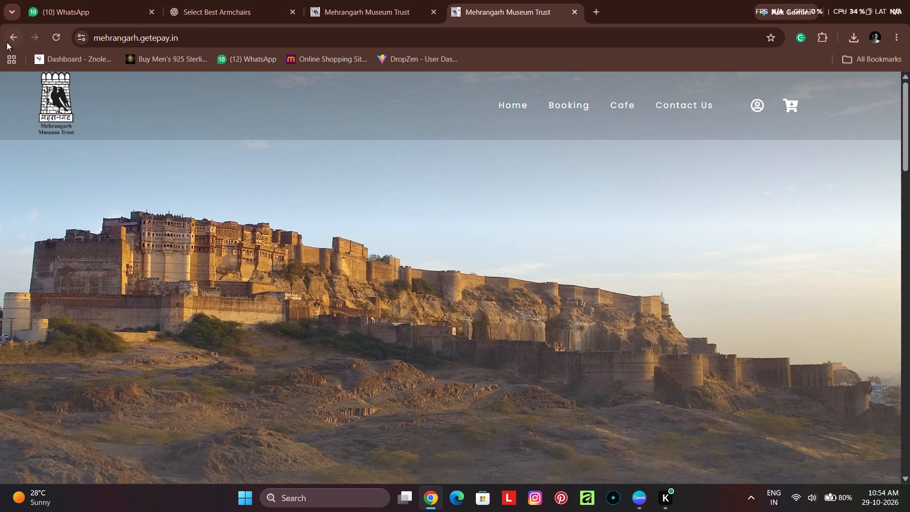
pyautogui.click(9, 42)
pyautogui.click(9, 42)
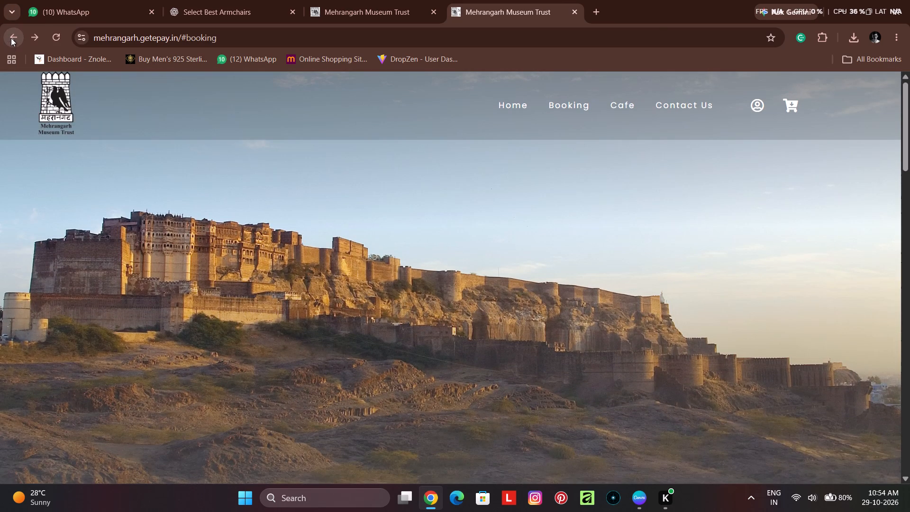
pyautogui.click(11, 38)
pyautogui.click(372, 18)
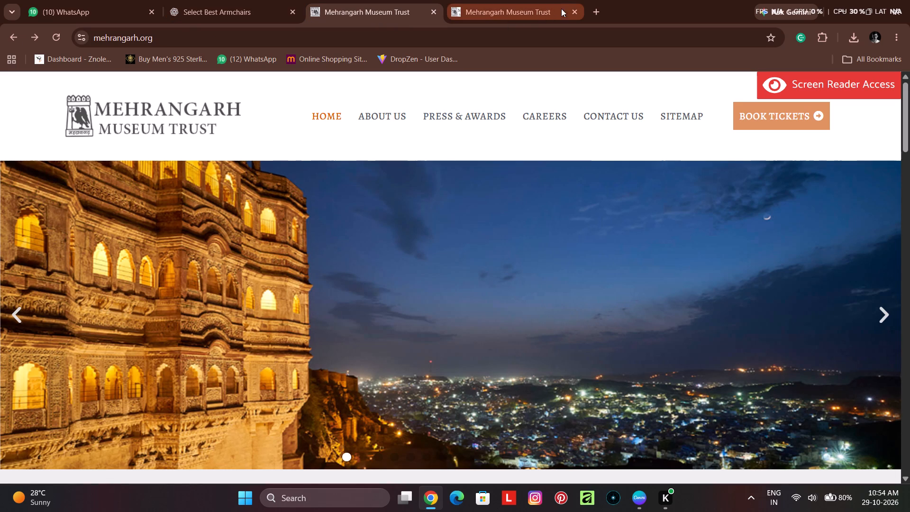
pyautogui.click(575, 10)
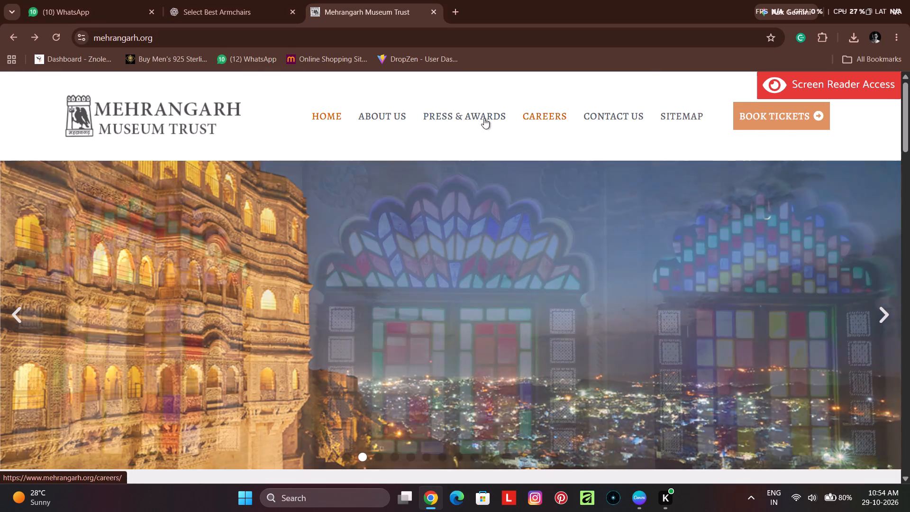
# Open the museum trust's Visit page and read through its listed attractions and cafés, with their descriptions and timings.
pyautogui.scroll(-7, 450, 120)
pyautogui.scroll(2, 403, 227)
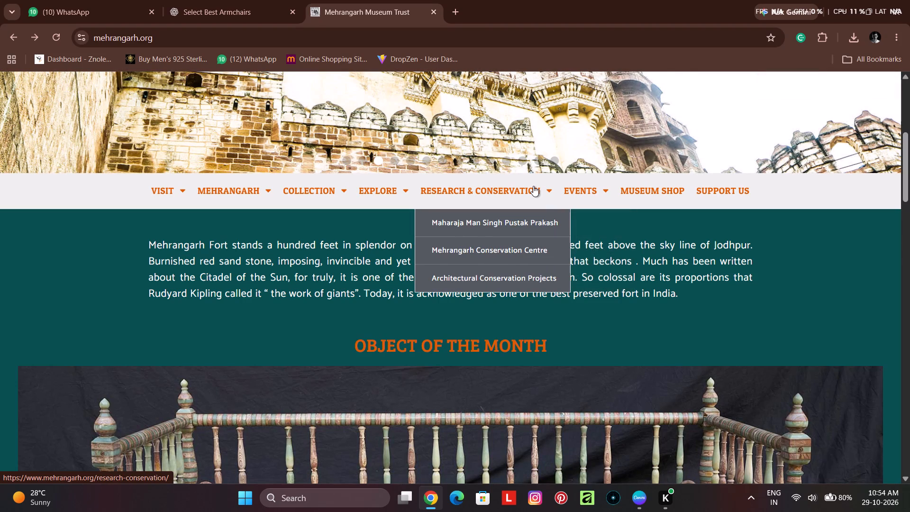
pyautogui.click(178, 185)
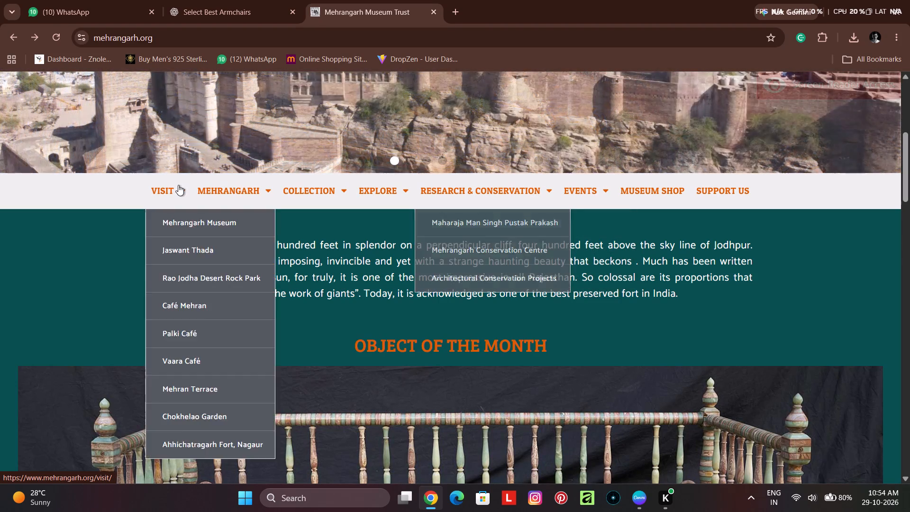
pyautogui.scroll(-8, 361, 156)
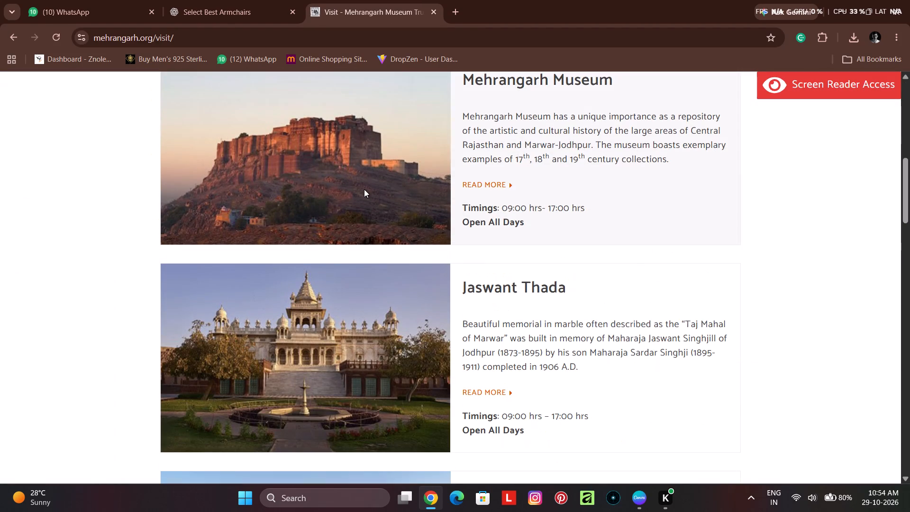
pyautogui.scroll(2, 519, 274)
pyautogui.scroll(-4, 520, 274)
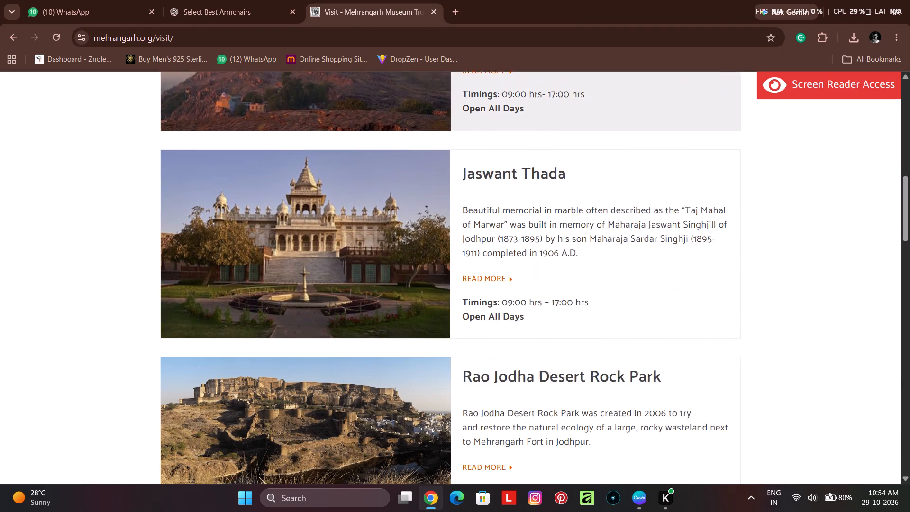
pyautogui.scroll(-8, 520, 272)
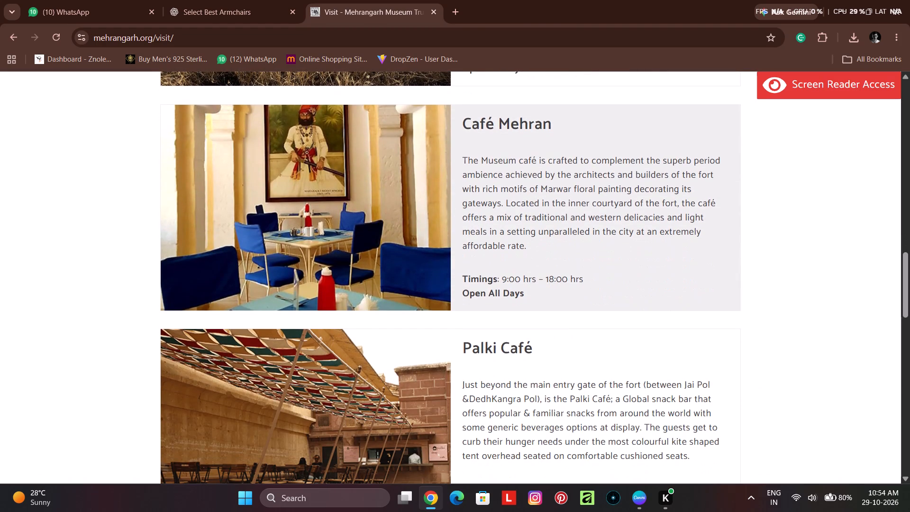
pyautogui.scroll(-3, 557, 256)
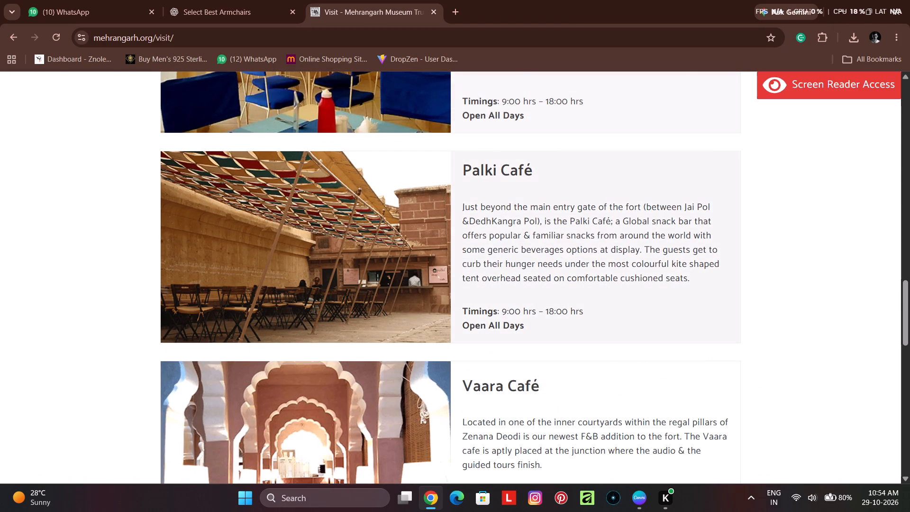
pyautogui.scroll(-3, 559, 265)
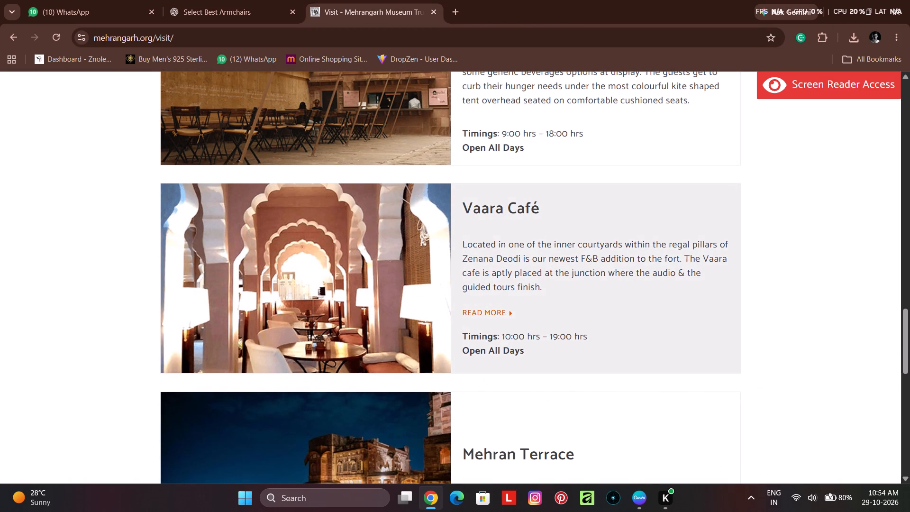
pyautogui.scroll(-5, 559, 265)
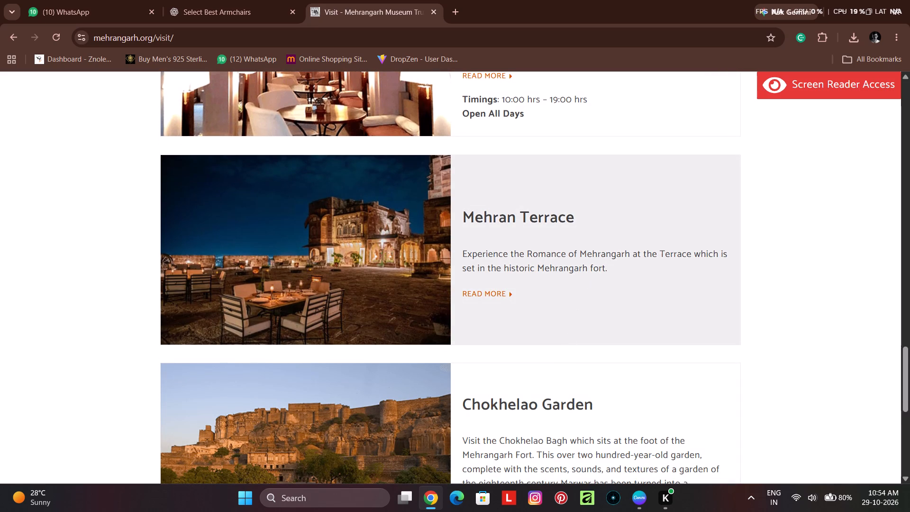
pyautogui.scroll(-2, 529, 237)
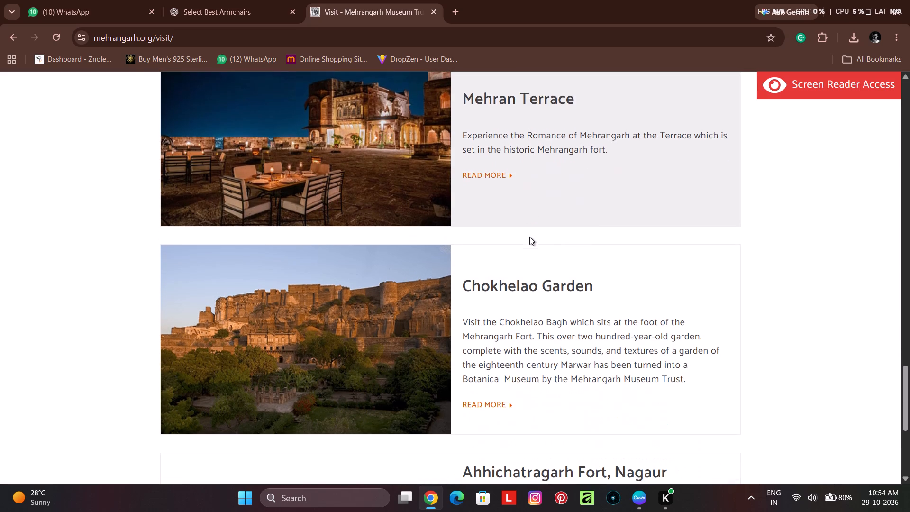
# Open the Mehran Terrace page from the Visit listings and examine its restaurant description and the site's other sections.
pyautogui.scroll(2, 529, 237)
pyautogui.click(517, 199)
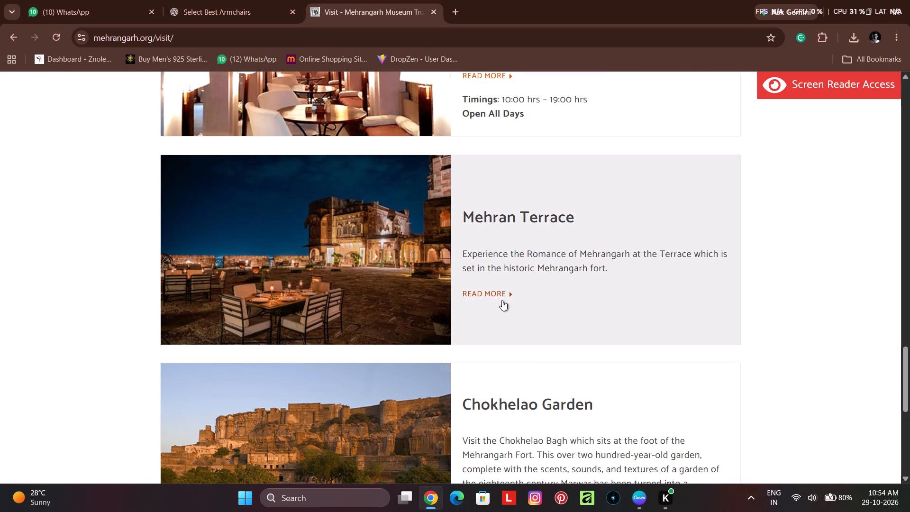
pyautogui.click(502, 296)
pyautogui.scroll(-7, 368, 229)
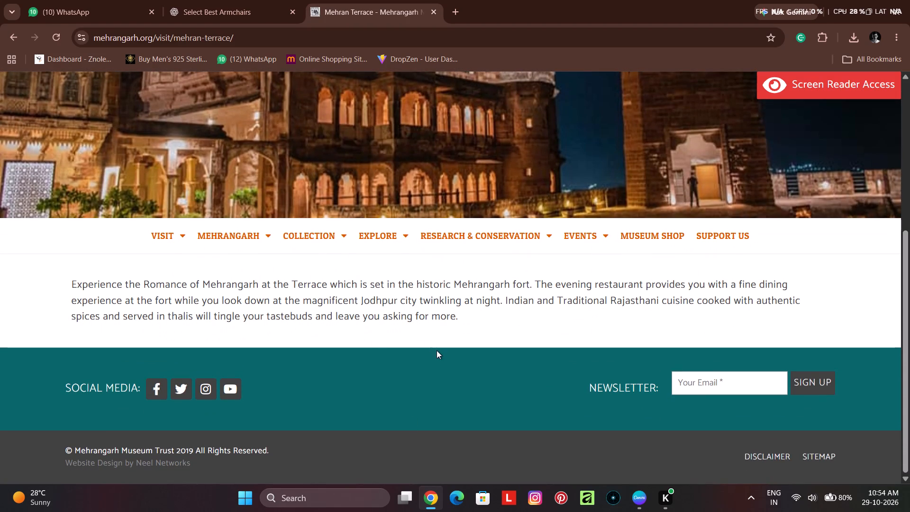
pyautogui.scroll(3, 537, 341)
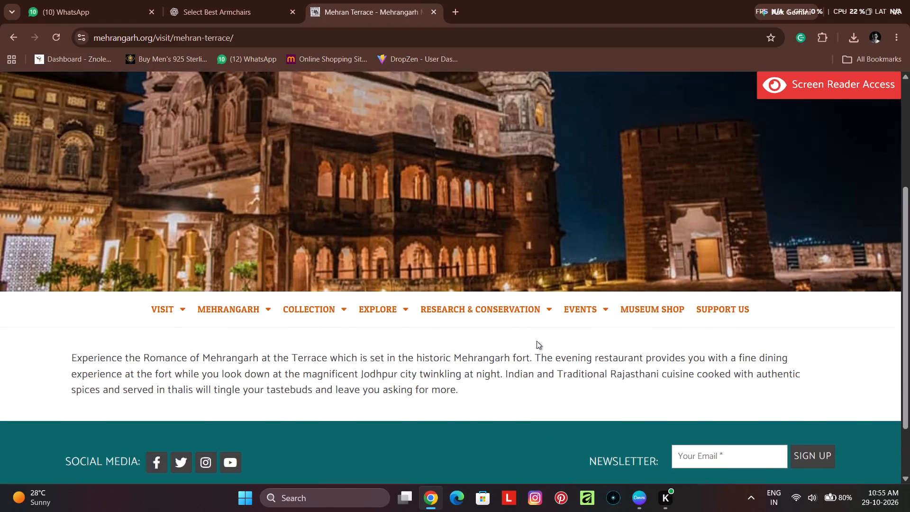
pyautogui.scroll(3, 530, 345)
pyautogui.scroll(-2, 555, 360)
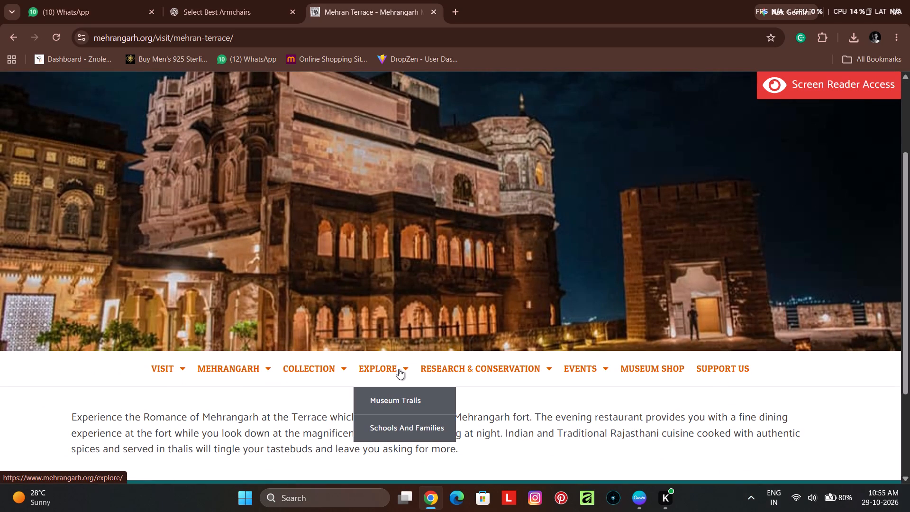
pyautogui.scroll(-2, 328, 368)
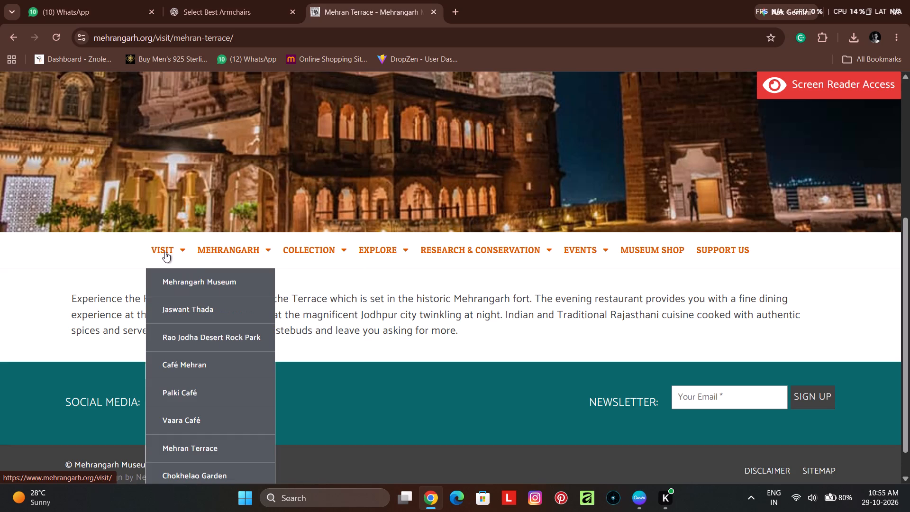
pyautogui.scroll(-2, 193, 418)
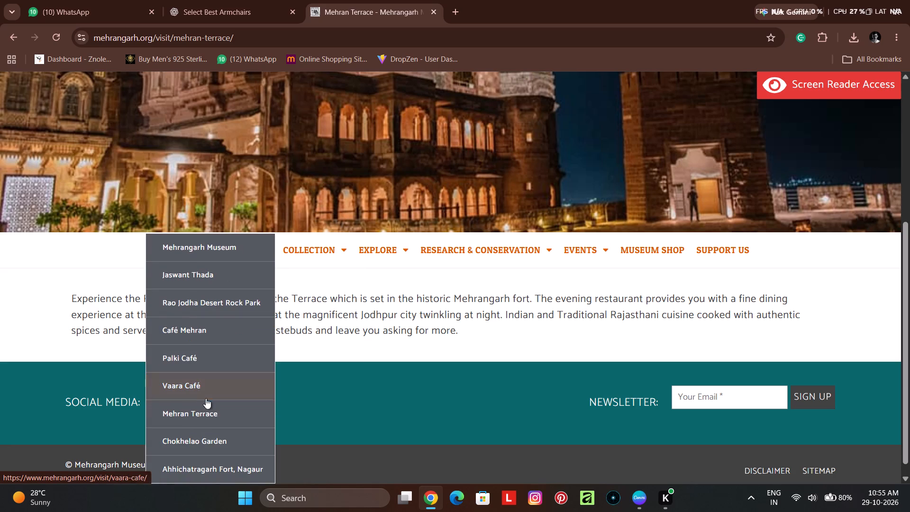
pyautogui.click(212, 417)
pyautogui.scroll(-2, 445, 243)
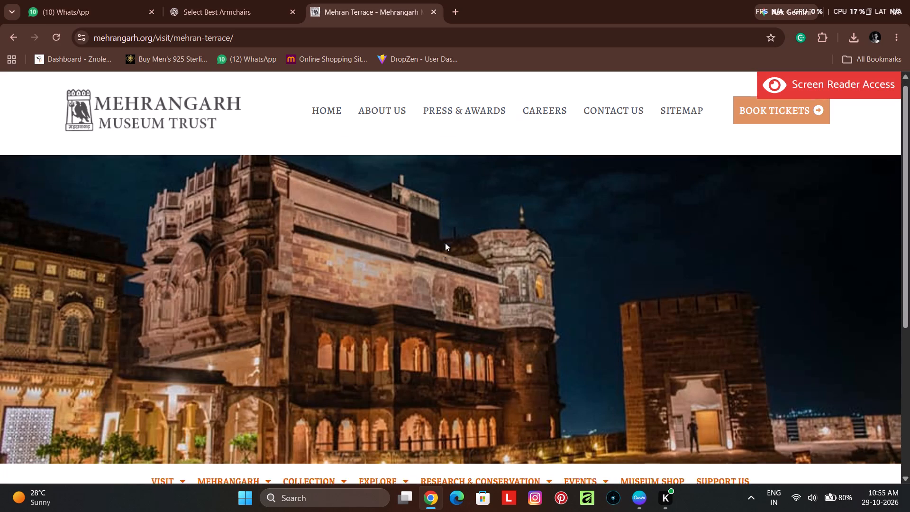
pyautogui.scroll(-9, 445, 243)
pyautogui.scroll(10, 749, 304)
# Reopen the ticket booking site, look through it down to the contact details, and close its tab.
pyautogui.click(793, 118)
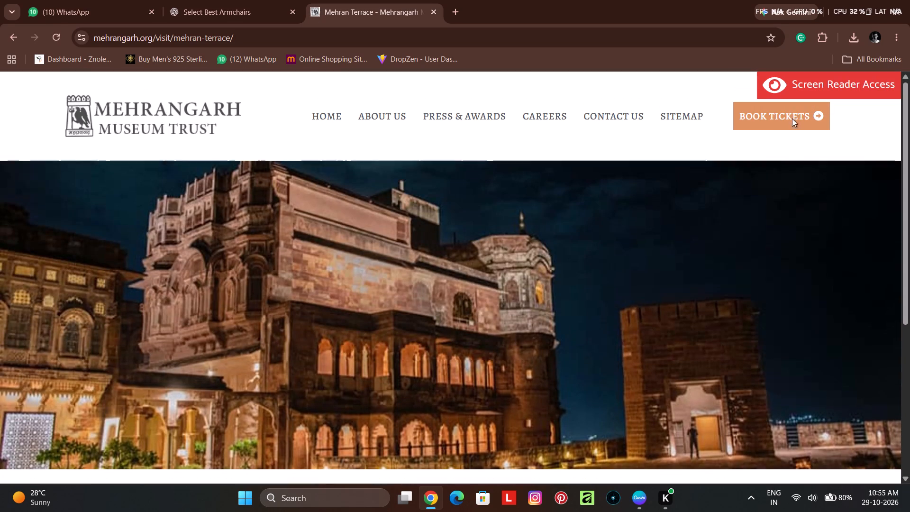
pyautogui.scroll(-6, 451, 238)
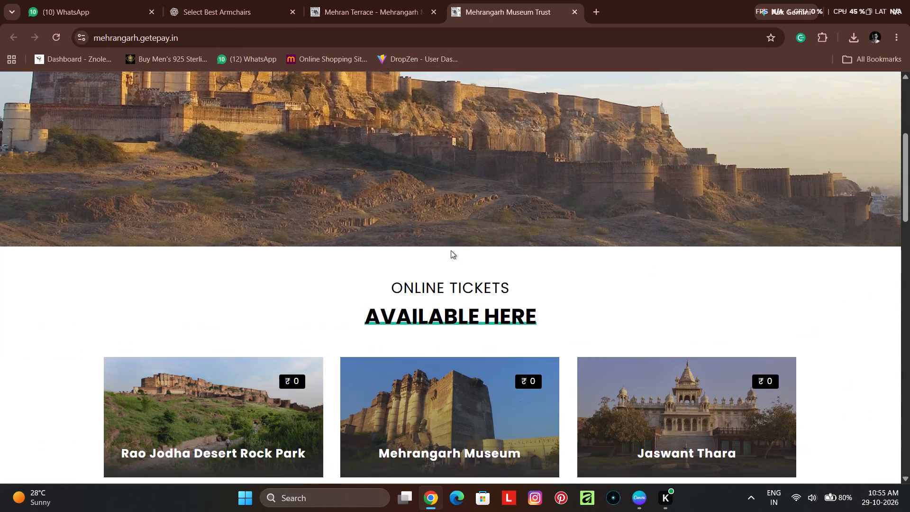
pyautogui.scroll(-18, 451, 250)
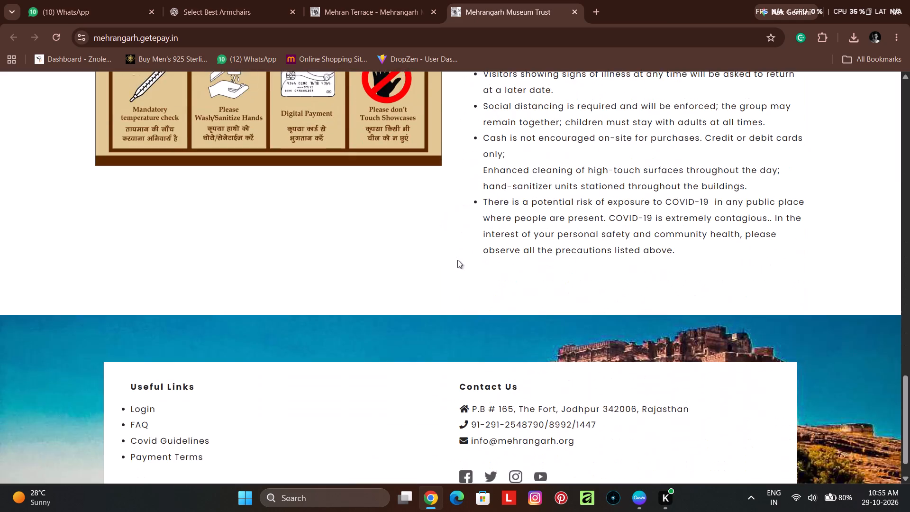
pyautogui.scroll(-4, 457, 260)
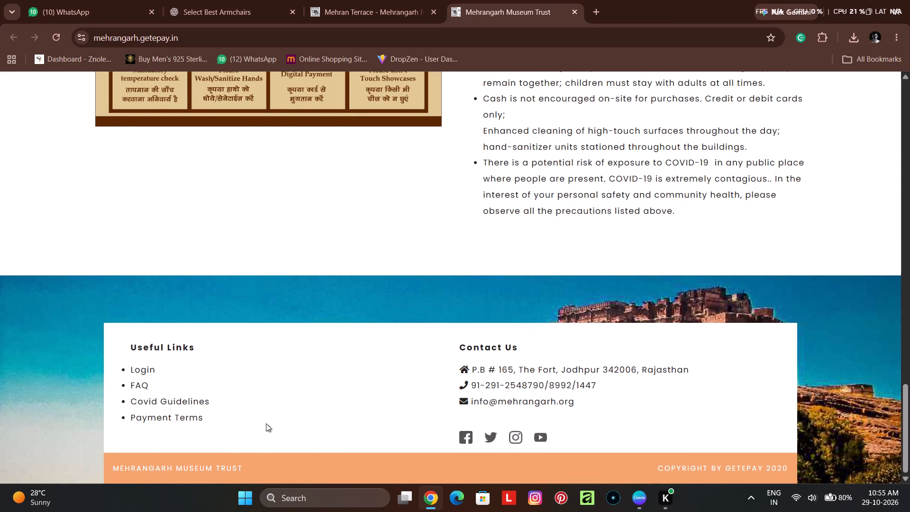
pyautogui.click(416, 3)
pyautogui.click(573, 9)
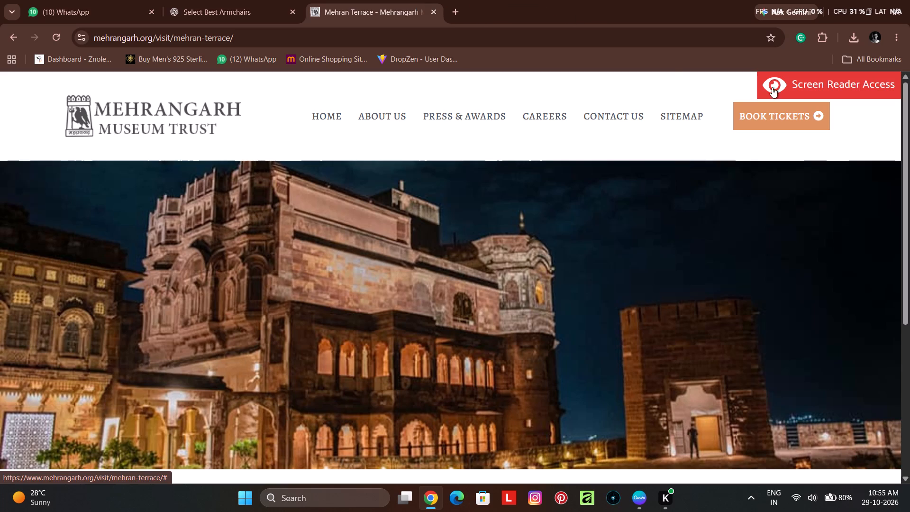
pyautogui.click(634, 121)
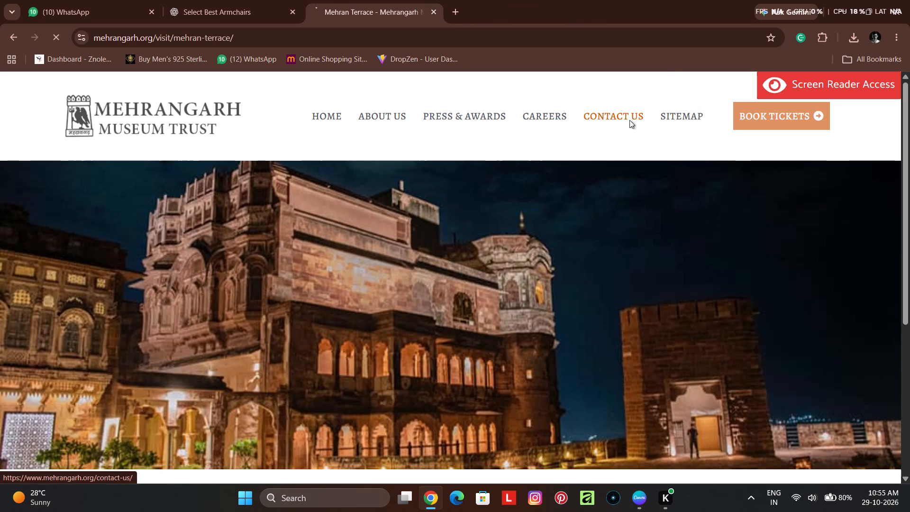
pyautogui.scroll(-7, 557, 151)
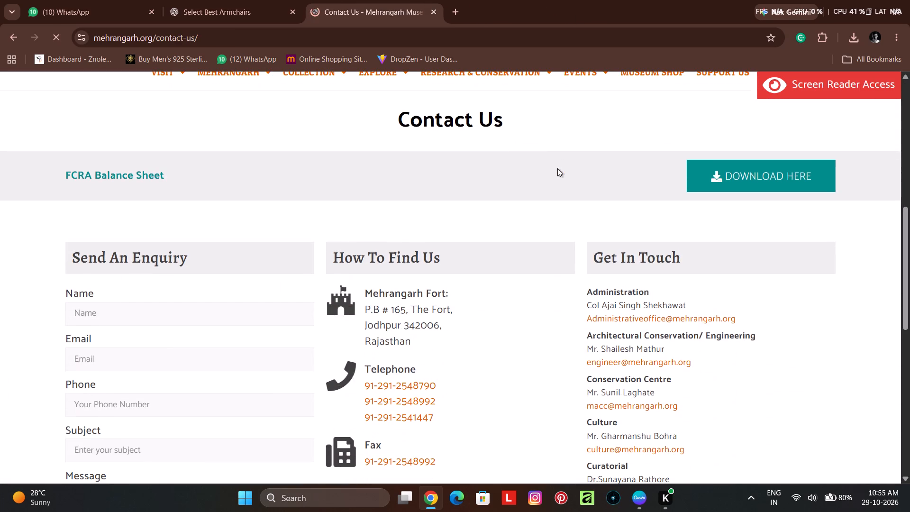
pyautogui.scroll(-2, 522, 215)
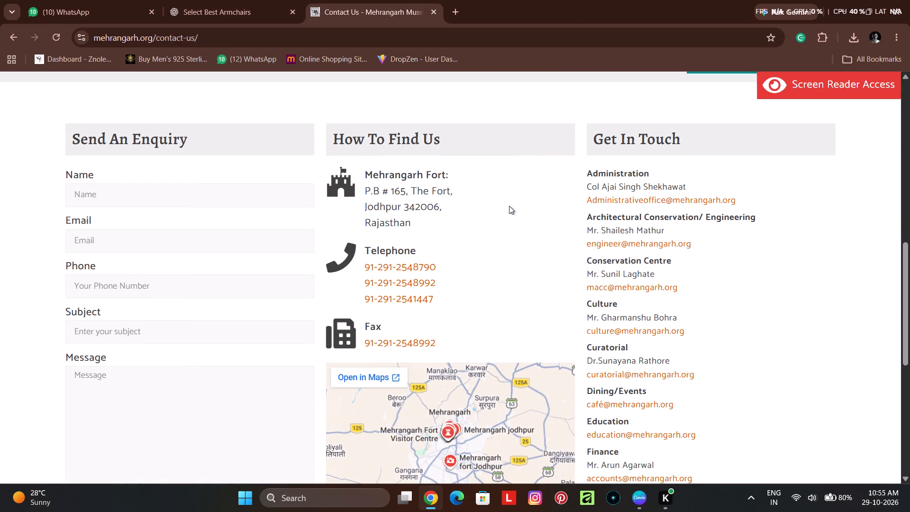
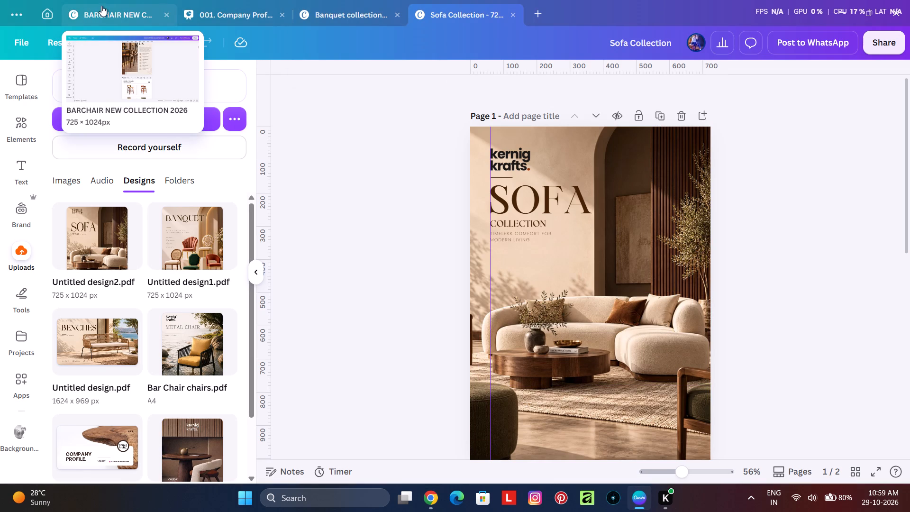
pyautogui.click(87, 9)
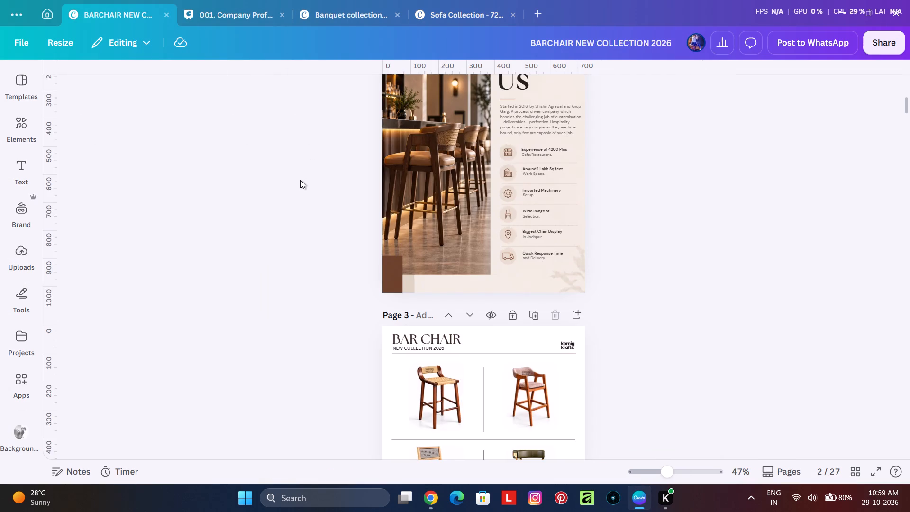
pyautogui.scroll(1, 300, 181)
pyautogui.scroll(-5, 300, 185)
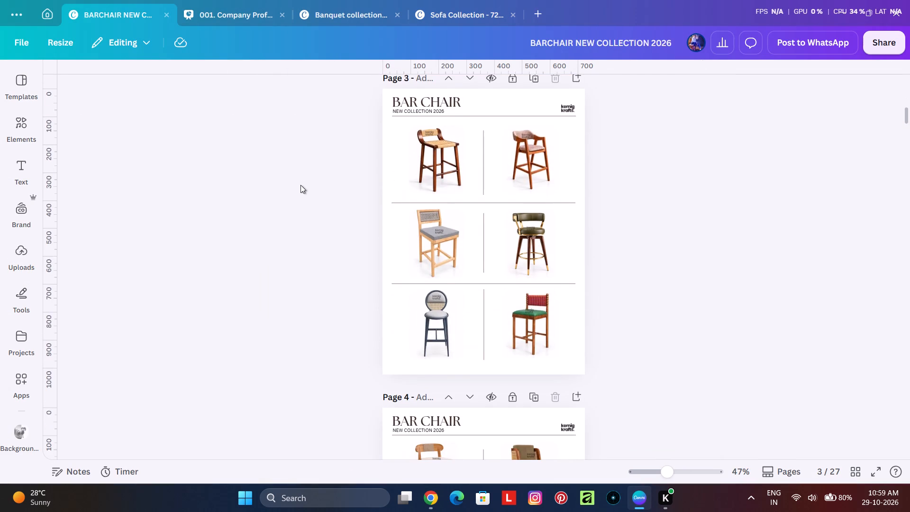